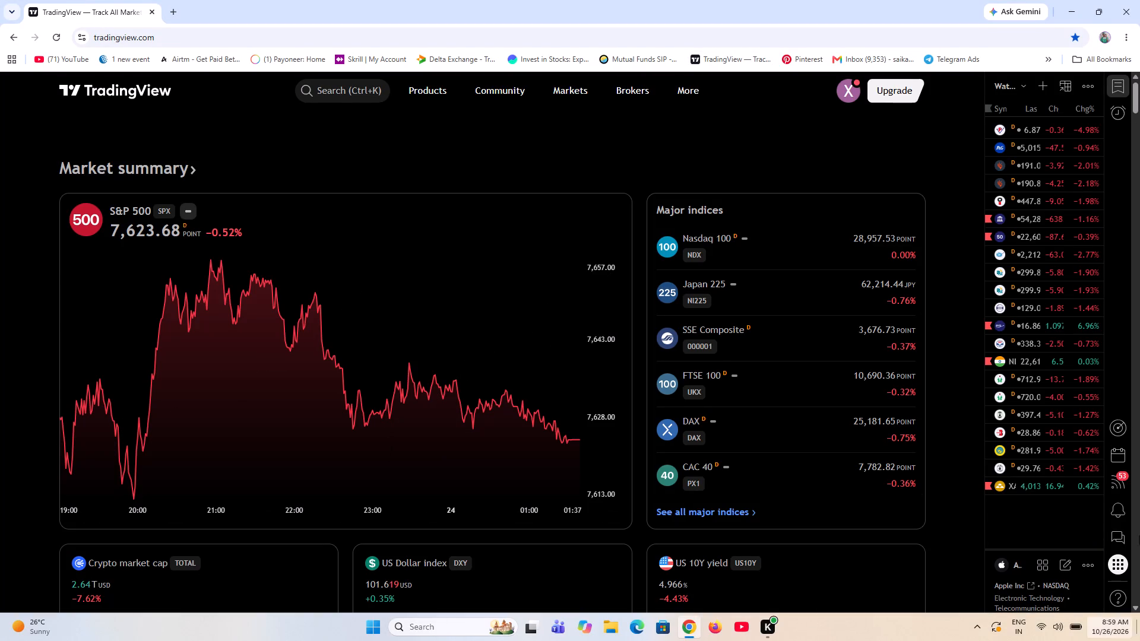
Open the XAUUSD gold symbol from the watchlist in the full chart.
click(1050, 480)
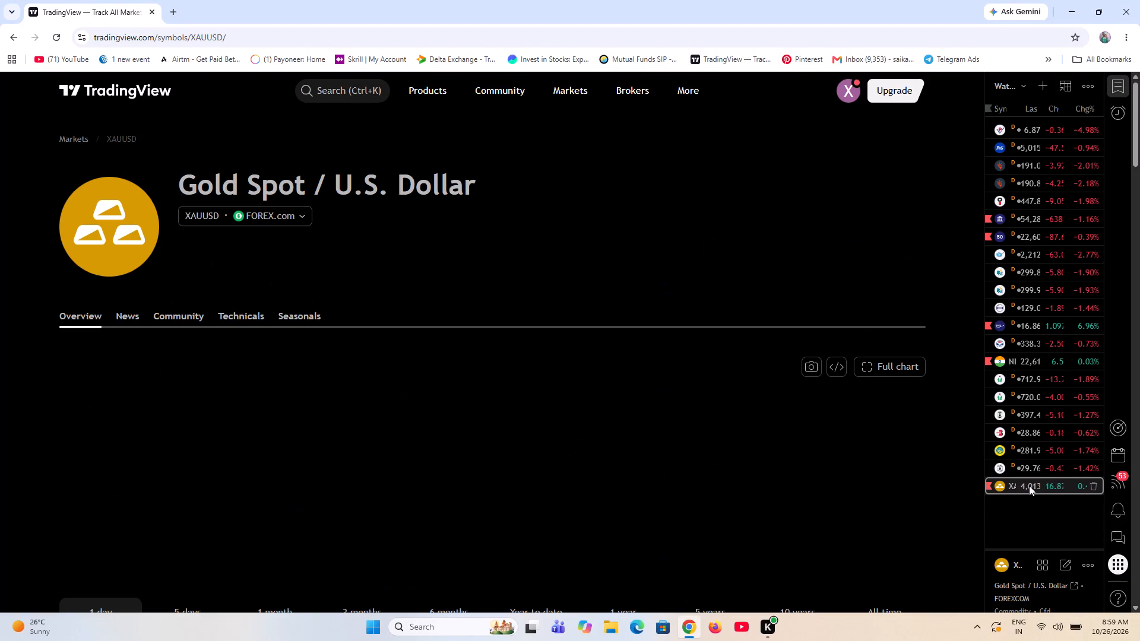
click(888, 363)
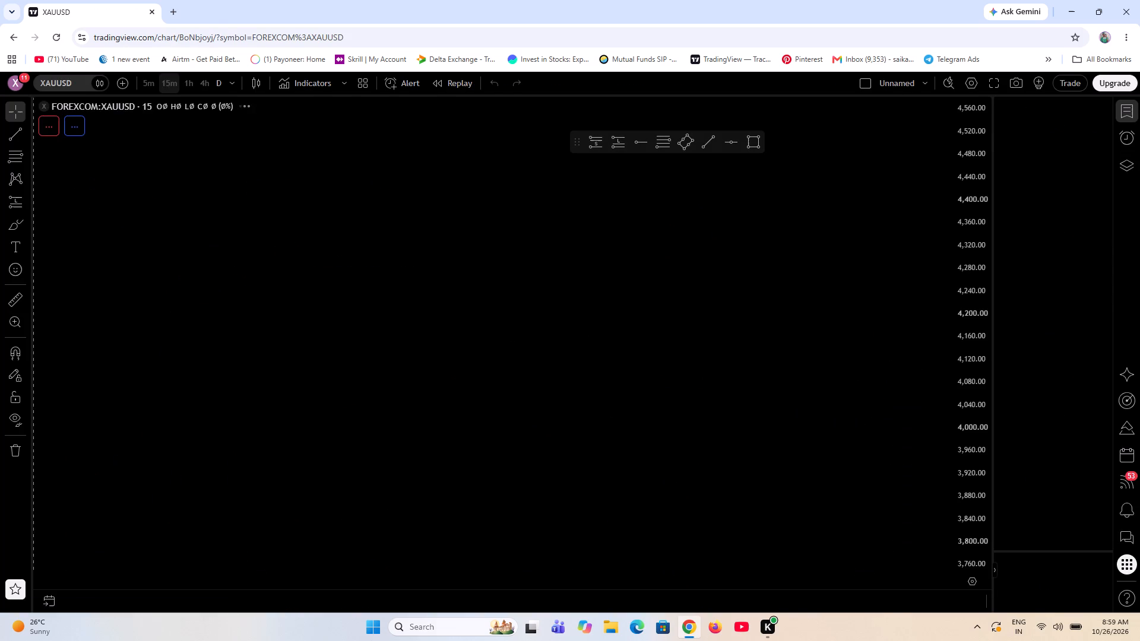
Examine XAUUSD's most recent 15-minute candles around and after the drawn triangle pattern.
scroll(962, 431, down, 14)
scroll(724, 489, up, 10)
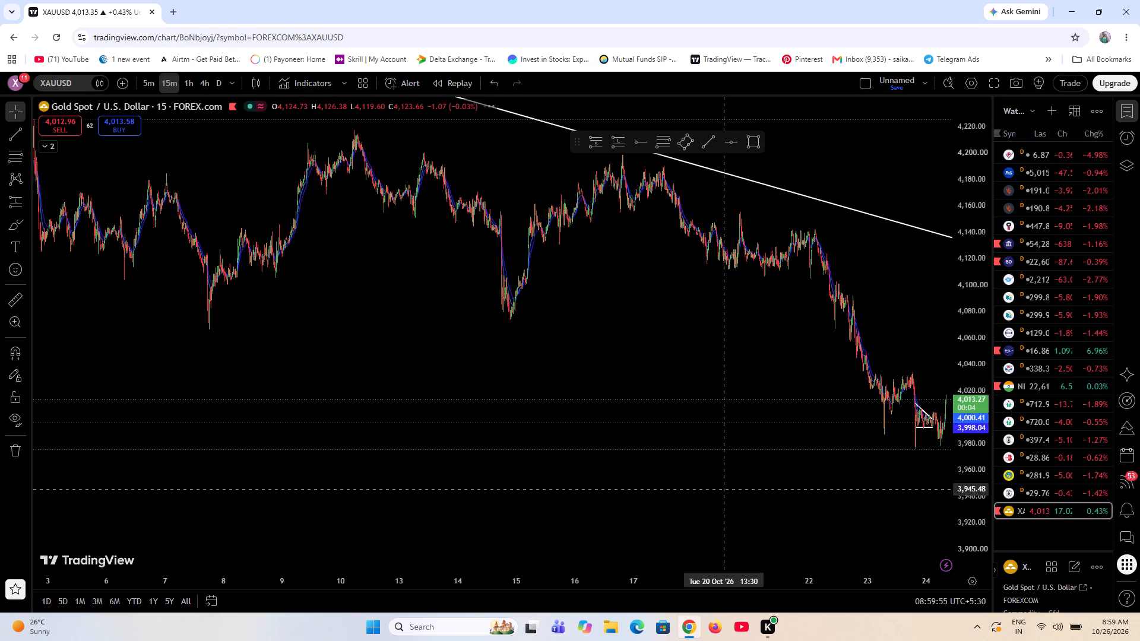
scroll(724, 489, up, 18)
scroll(933, 485, up, 13)
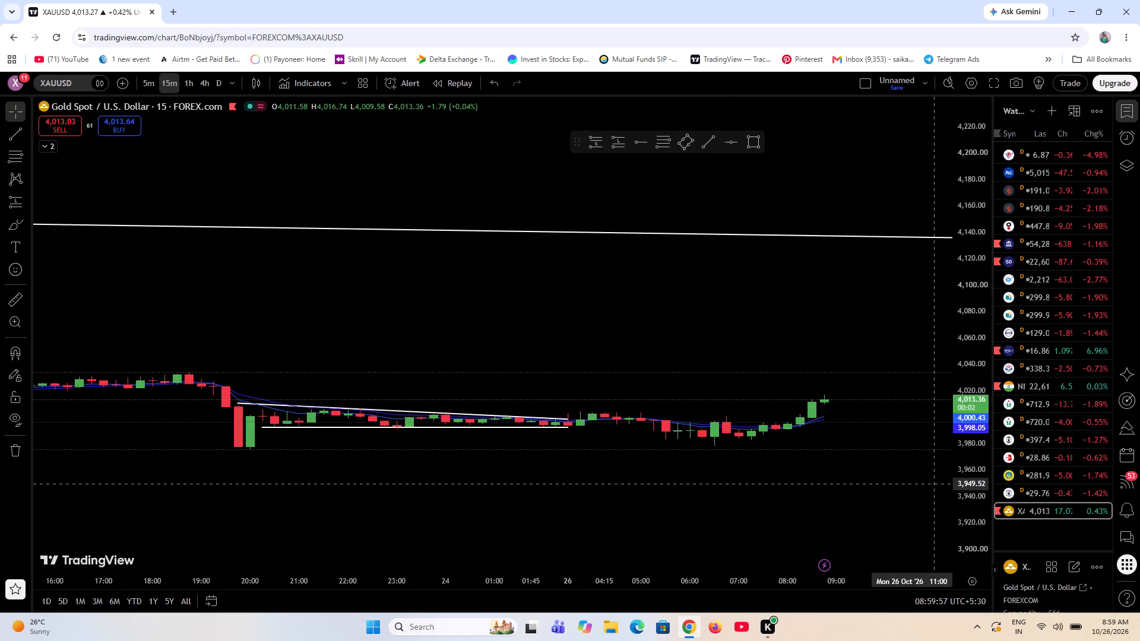
scroll(980, 483, up, 20)
scroll(980, 483, up, 1)
drag(726, 412, 559, 174)
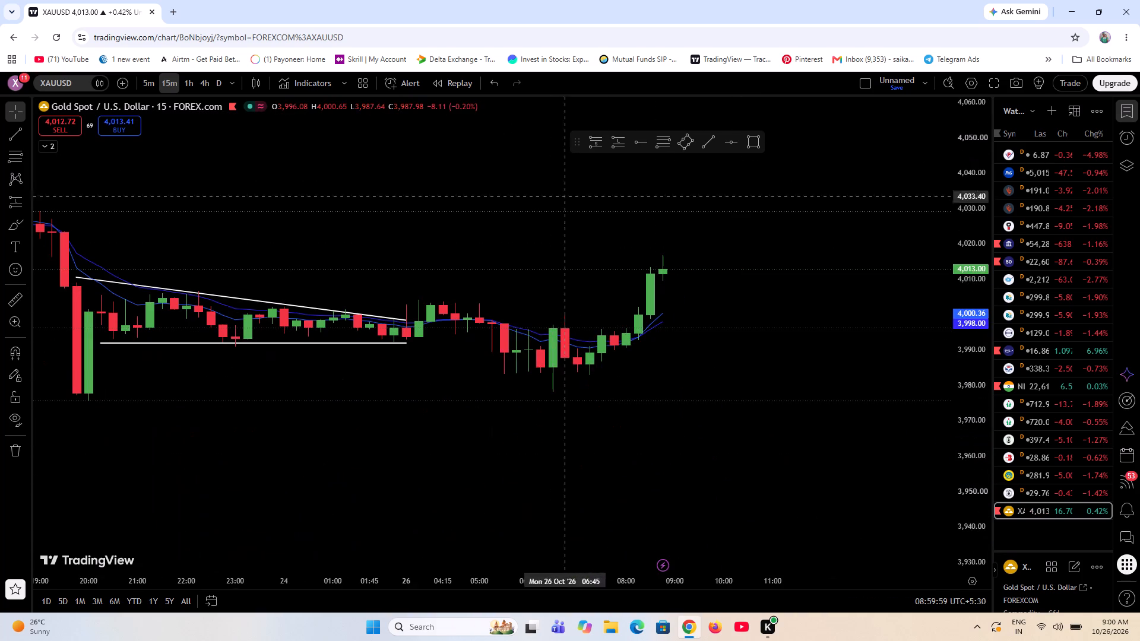
scroll(982, 422, up, 20)
scroll(982, 422, up, 2)
drag(520, 477, 525, 477)
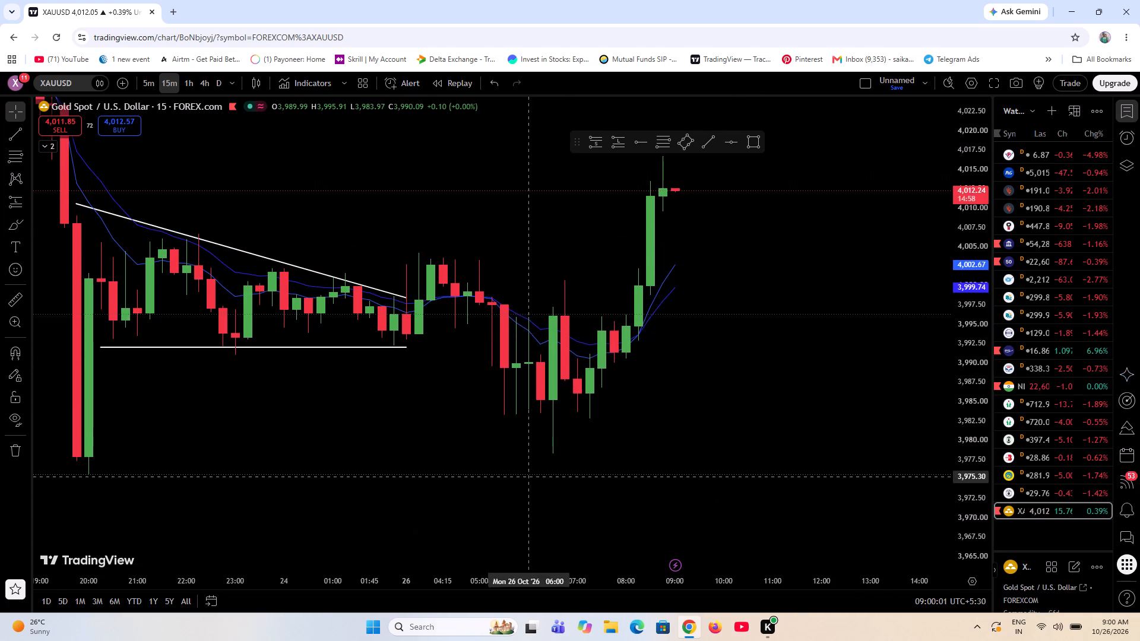
drag(525, 477, 610, 503)
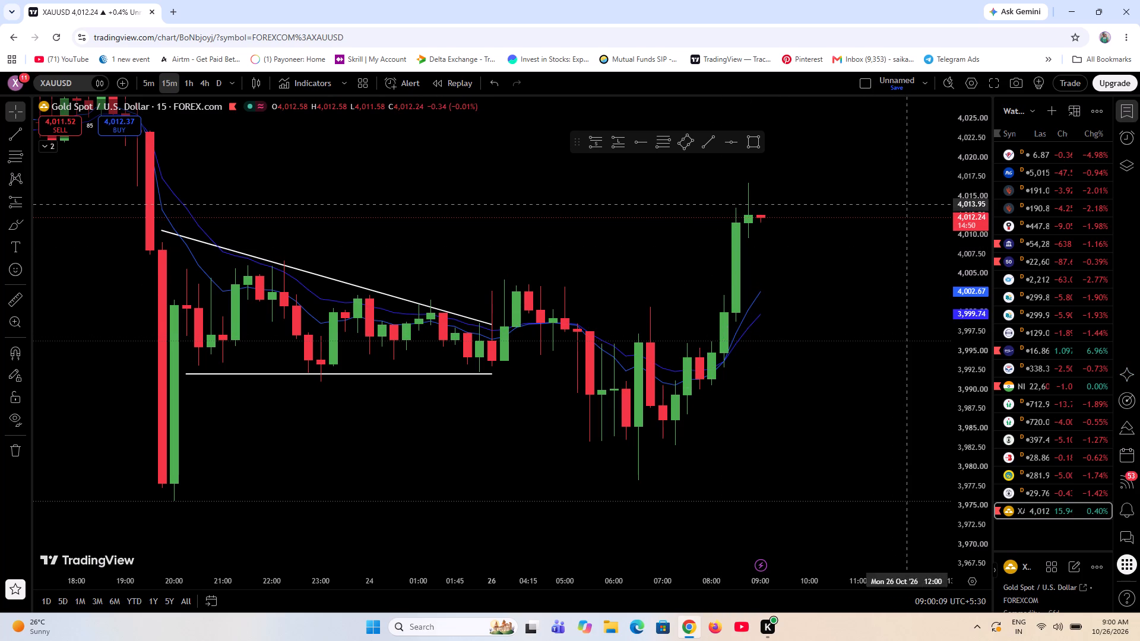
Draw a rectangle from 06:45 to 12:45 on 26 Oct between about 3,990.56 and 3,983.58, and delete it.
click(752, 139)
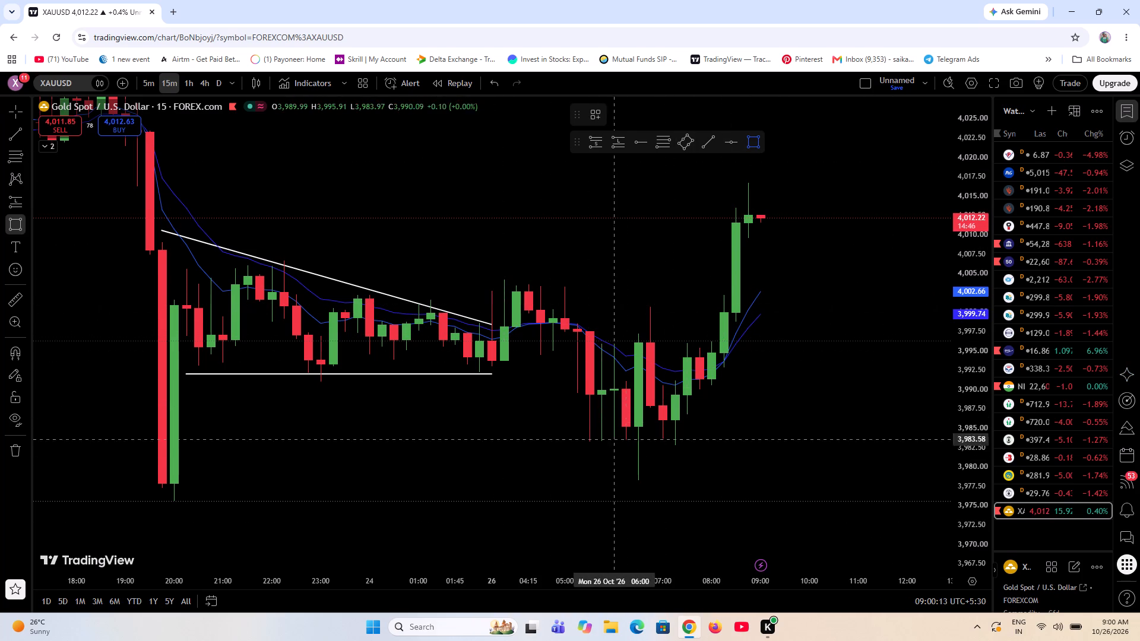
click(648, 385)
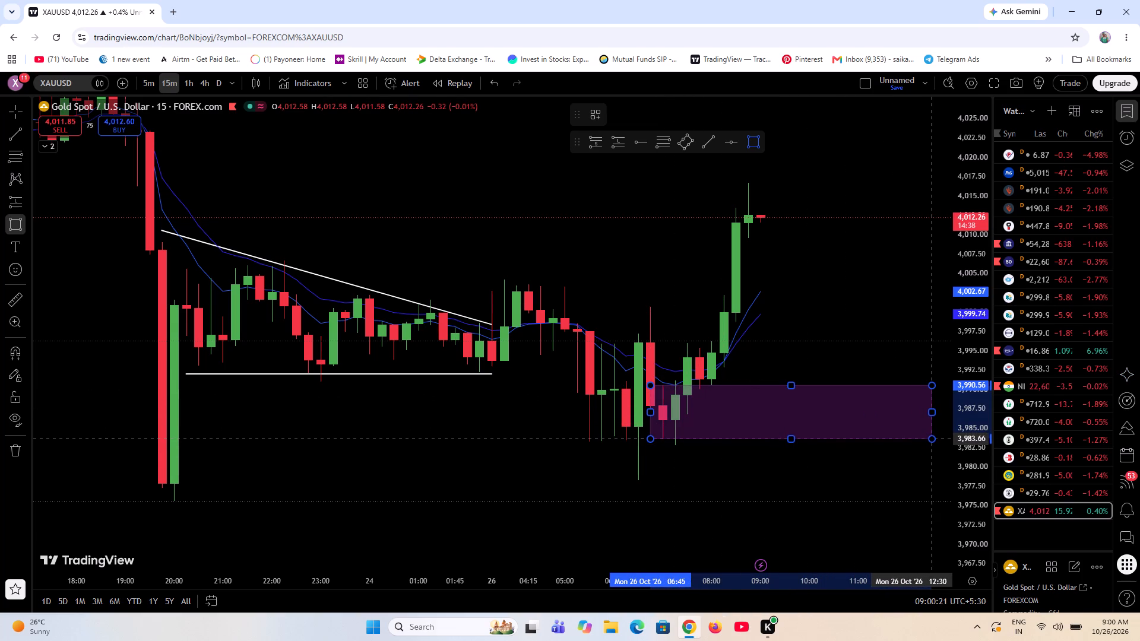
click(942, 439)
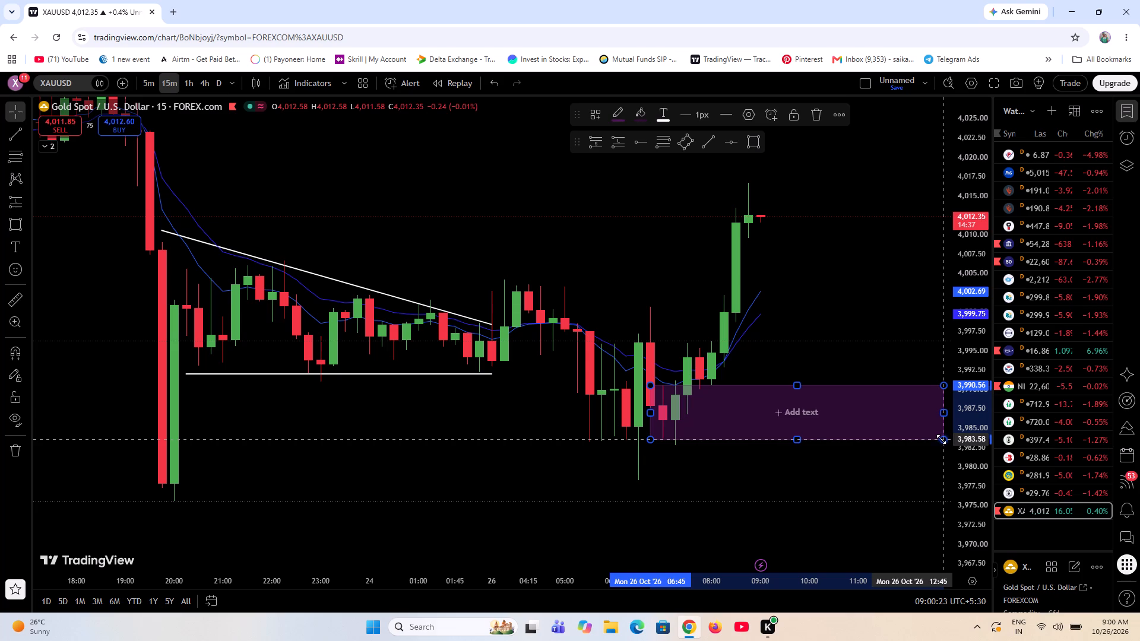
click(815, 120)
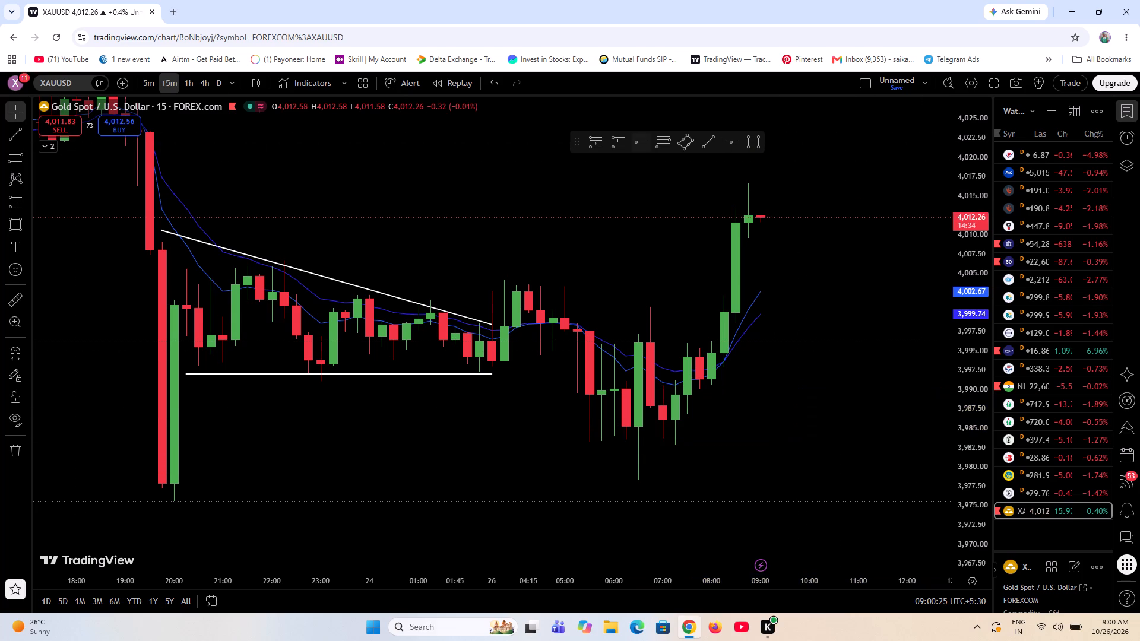
Examine XAUUSD's recent price action on the 1-hour timeframe.
click(187, 81)
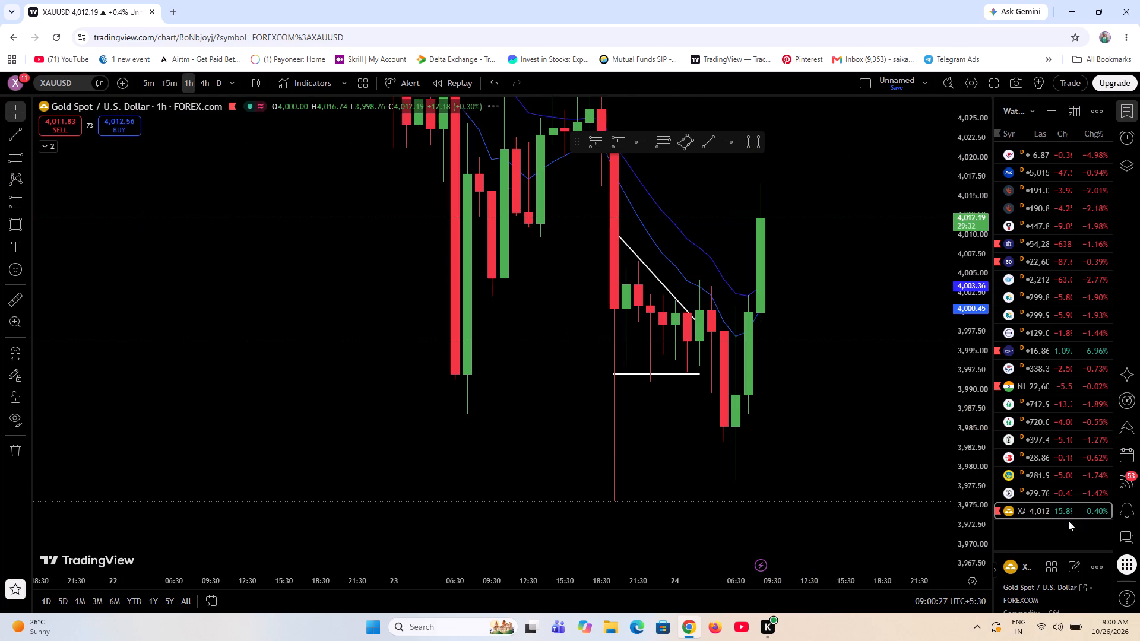
scroll(475, 518, up, 5)
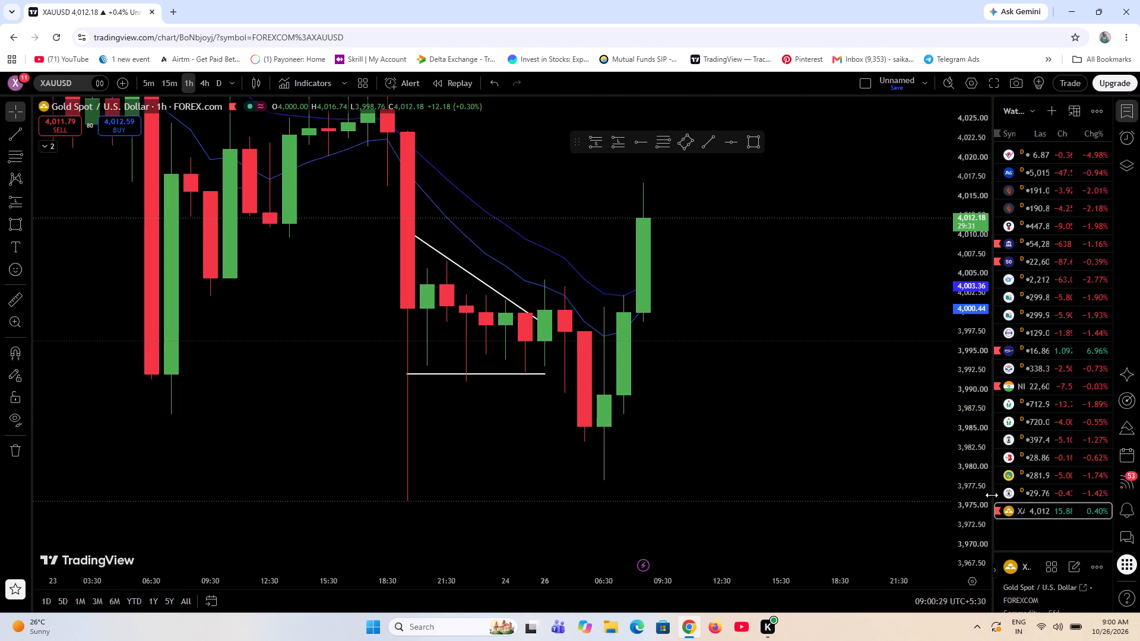
scroll(965, 516, up, 5)
scroll(965, 516, down, 16)
scroll(965, 516, up, 8)
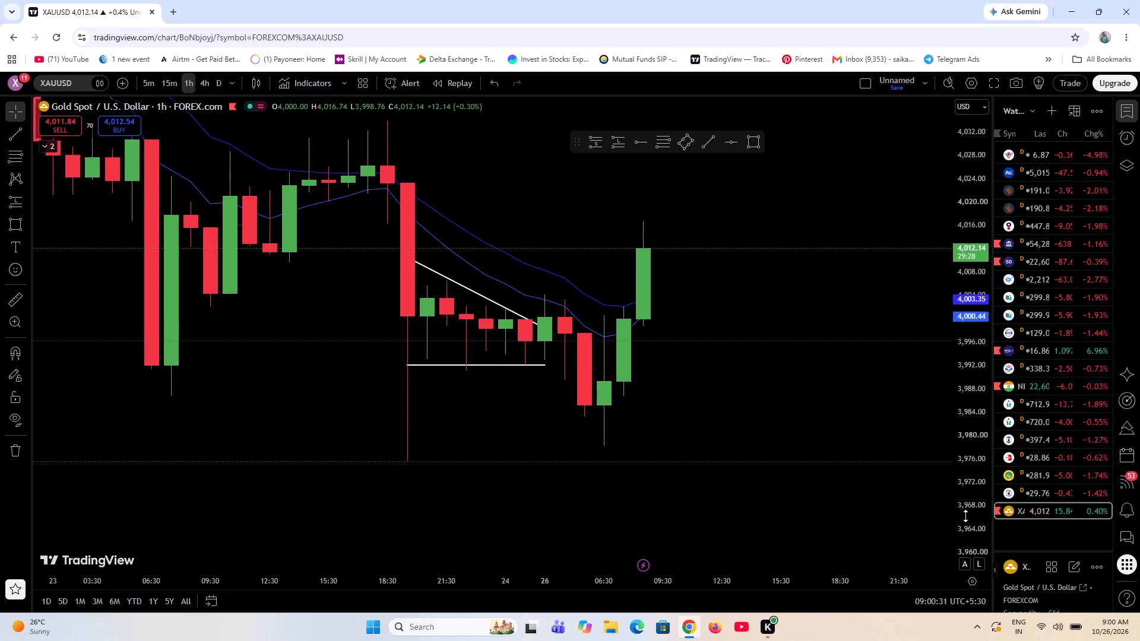
scroll(965, 516, up, 5)
scroll(369, 461, up, 5)
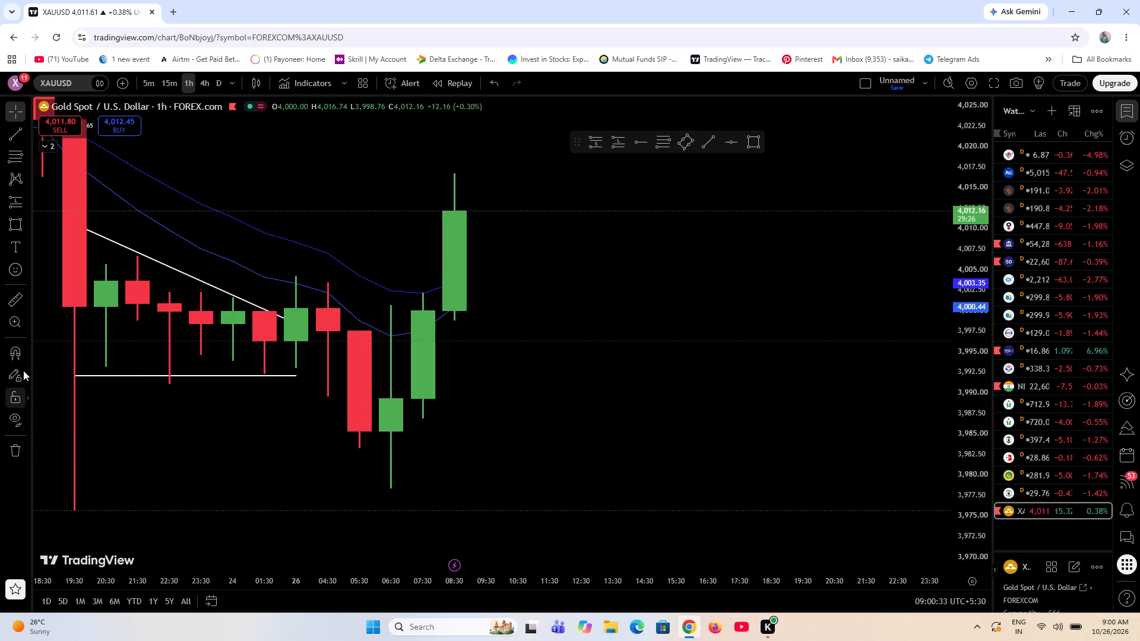
Examine XAUUSD's recent price action on the 4-hour timeframe.
click(205, 85)
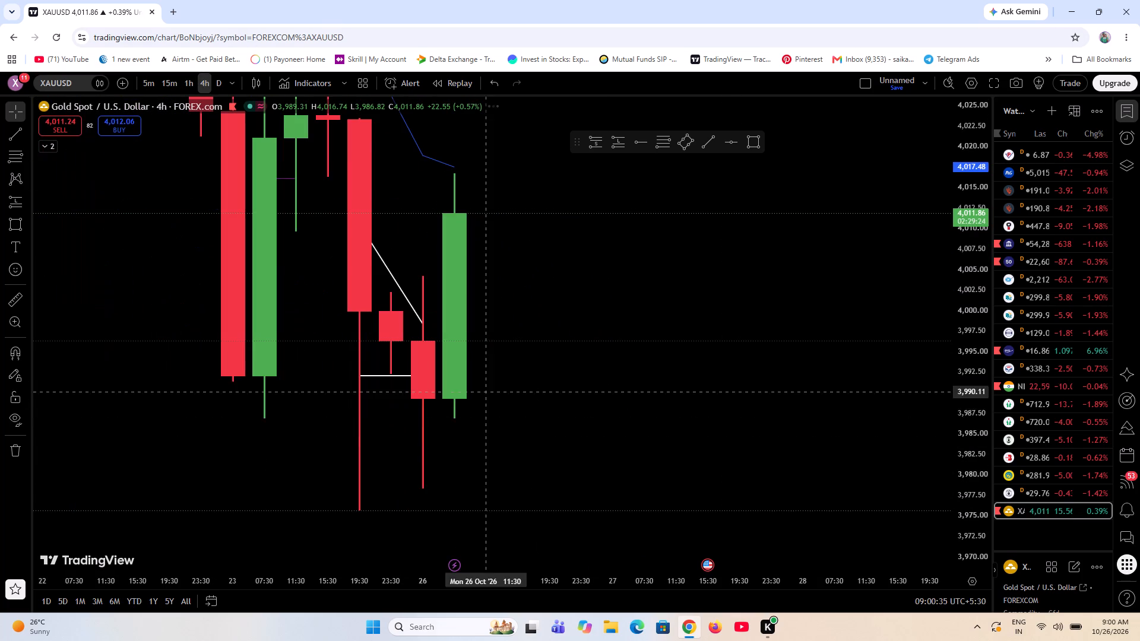
scroll(462, 456, up, 4)
scroll(462, 456, down, 8)
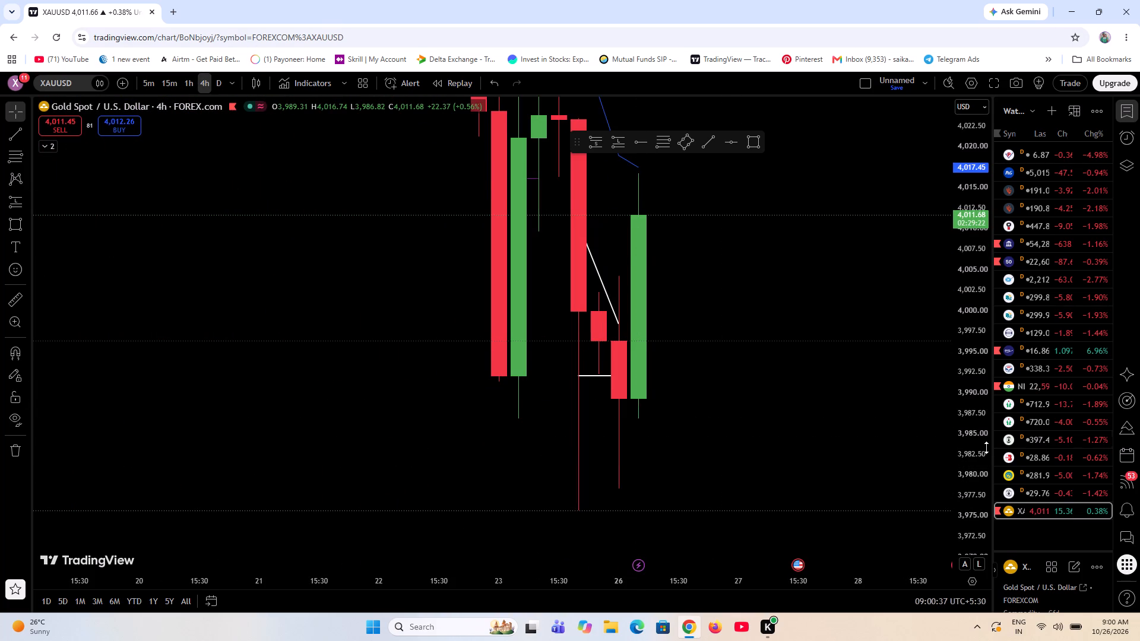
scroll(966, 451, down, 20)
scroll(966, 451, down, 1)
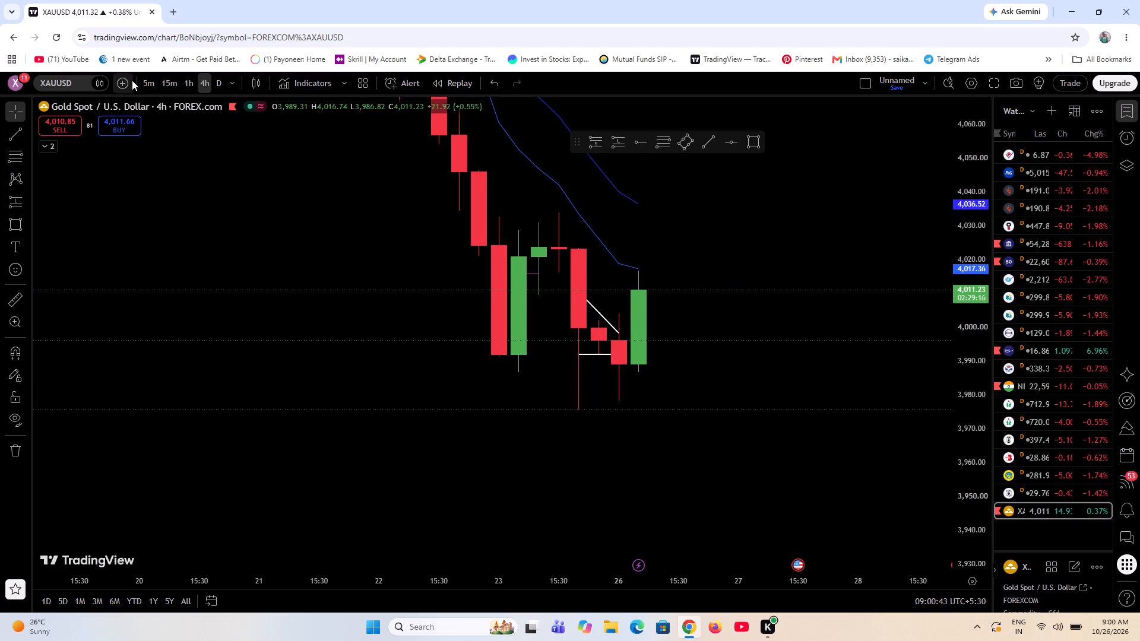
Return to the 15-minute timeframe and draw a rectangle zone from 06:45 to 12:00 between about 3,990.63 and 3,983.73.
click(169, 84)
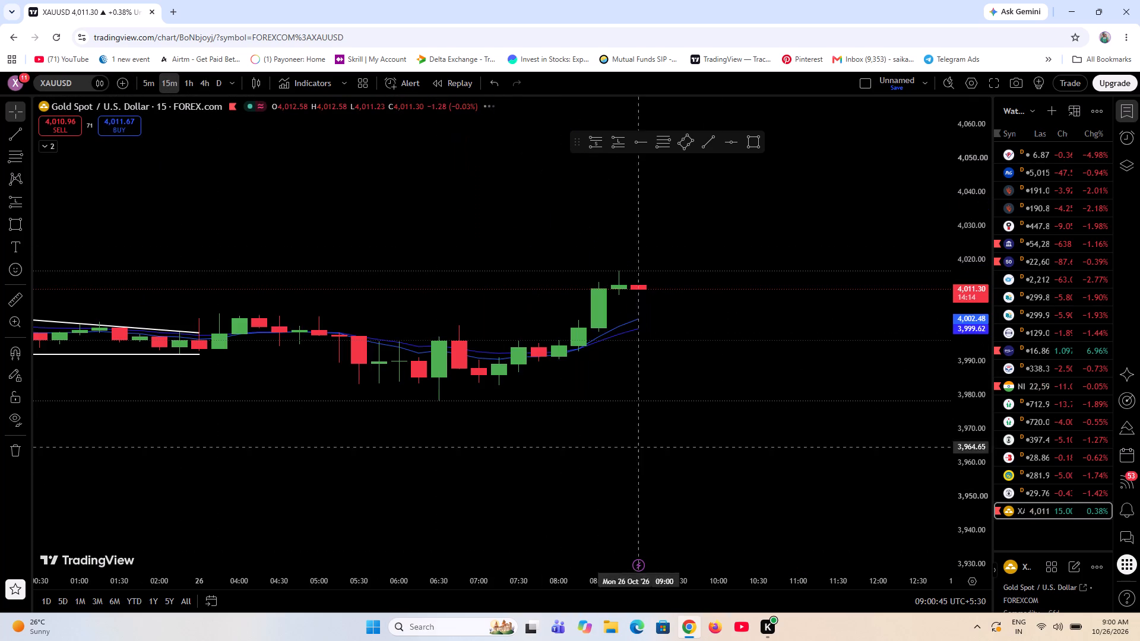
scroll(455, 474, down, 13)
scroll(966, 513, up, 14)
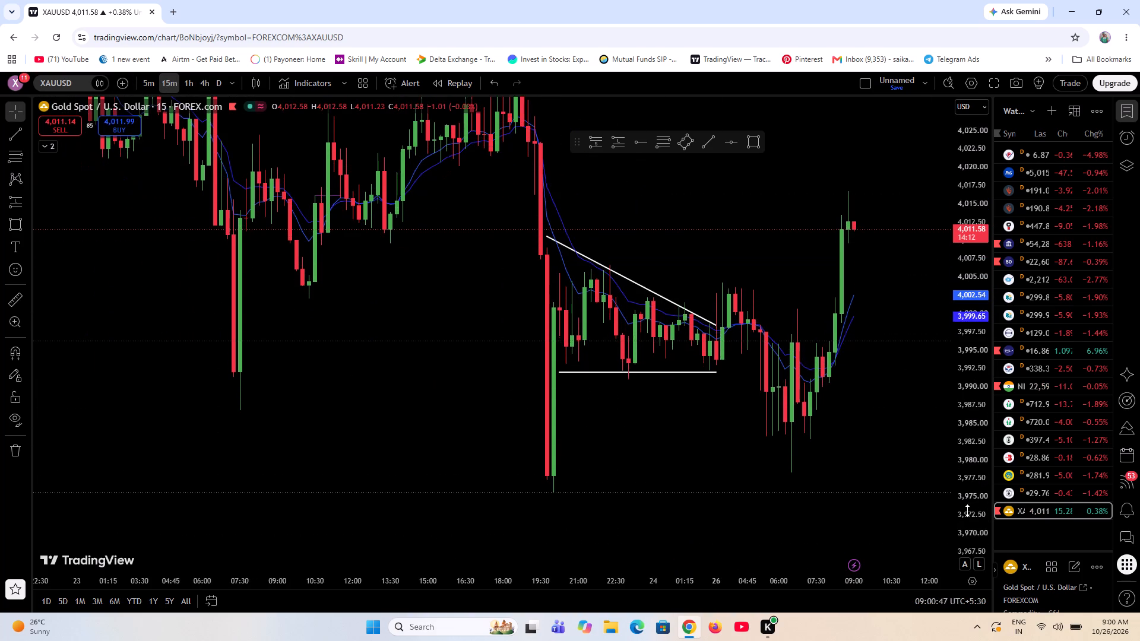
scroll(609, 529, up, 10)
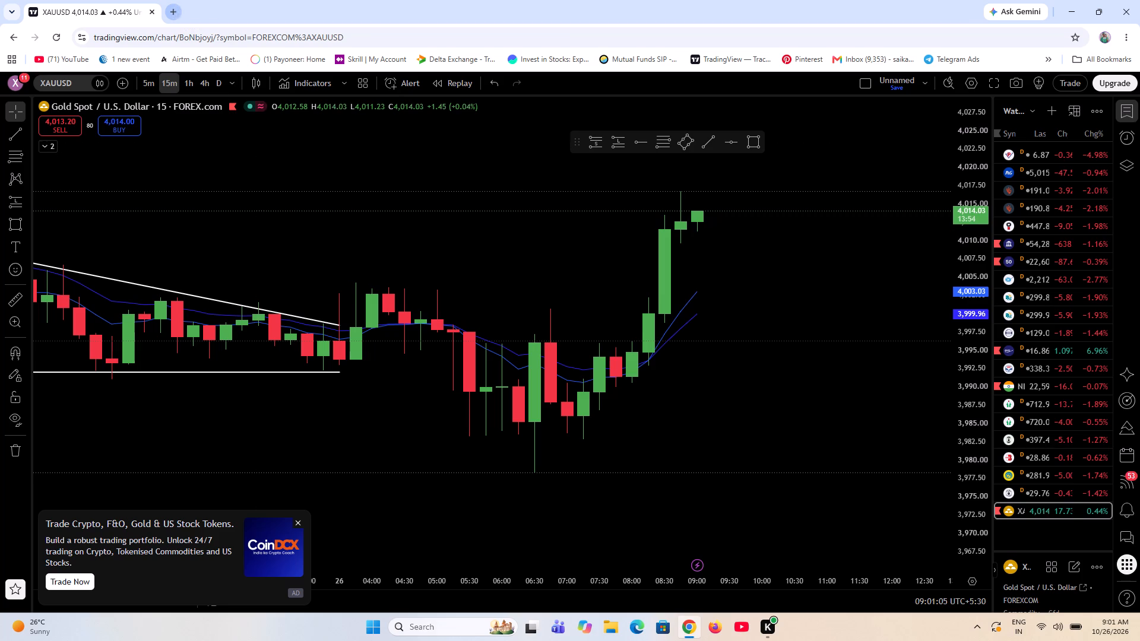
click(755, 140)
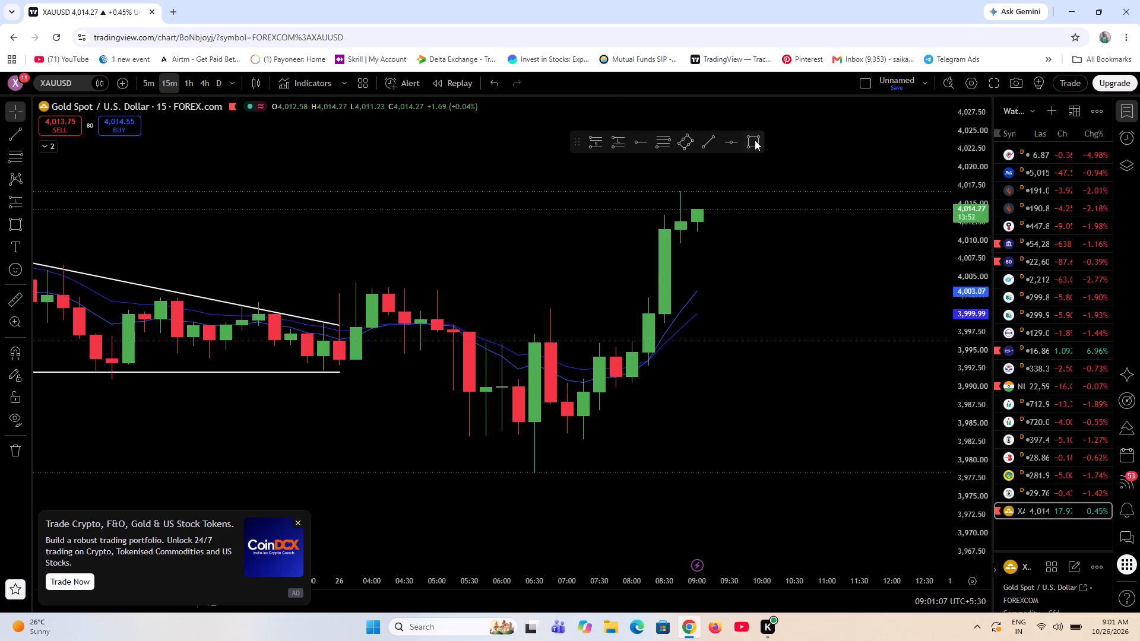
click(544, 382)
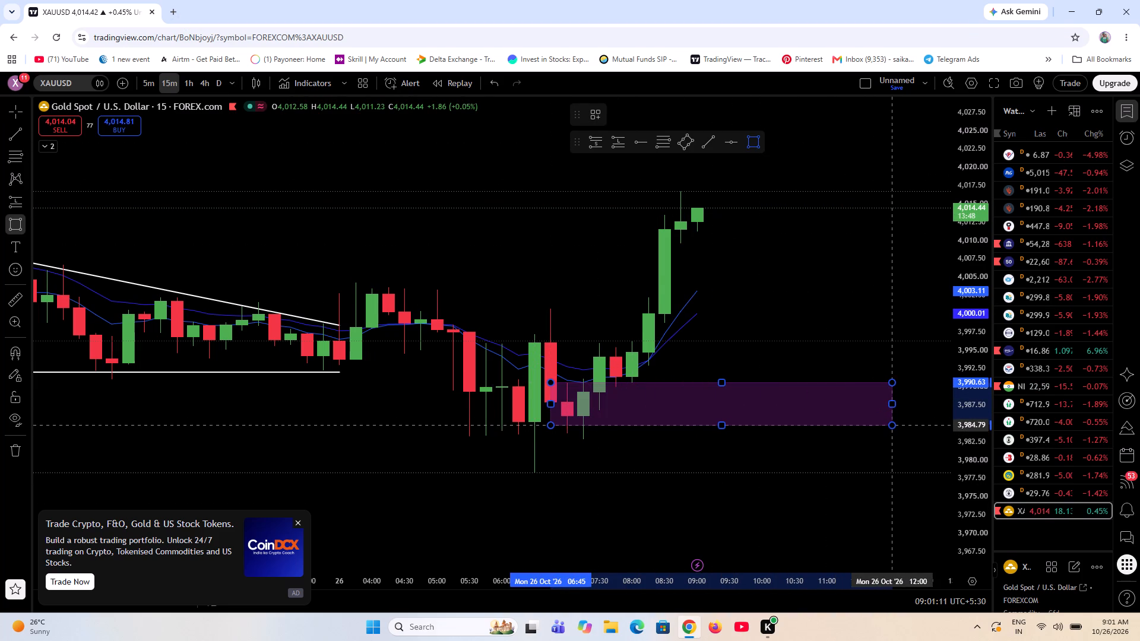
click(894, 433)
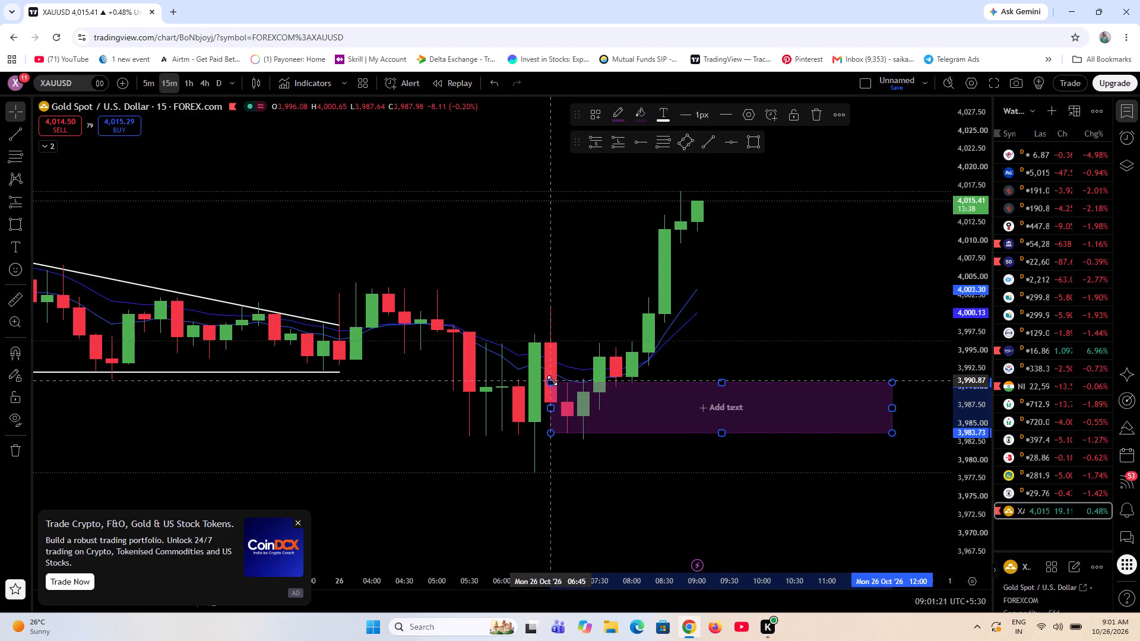
Adjust the rectangle zone so it starts at 07:00 and its bottom edge sits at about 3,983.57.
drag(550, 409, 562, 409)
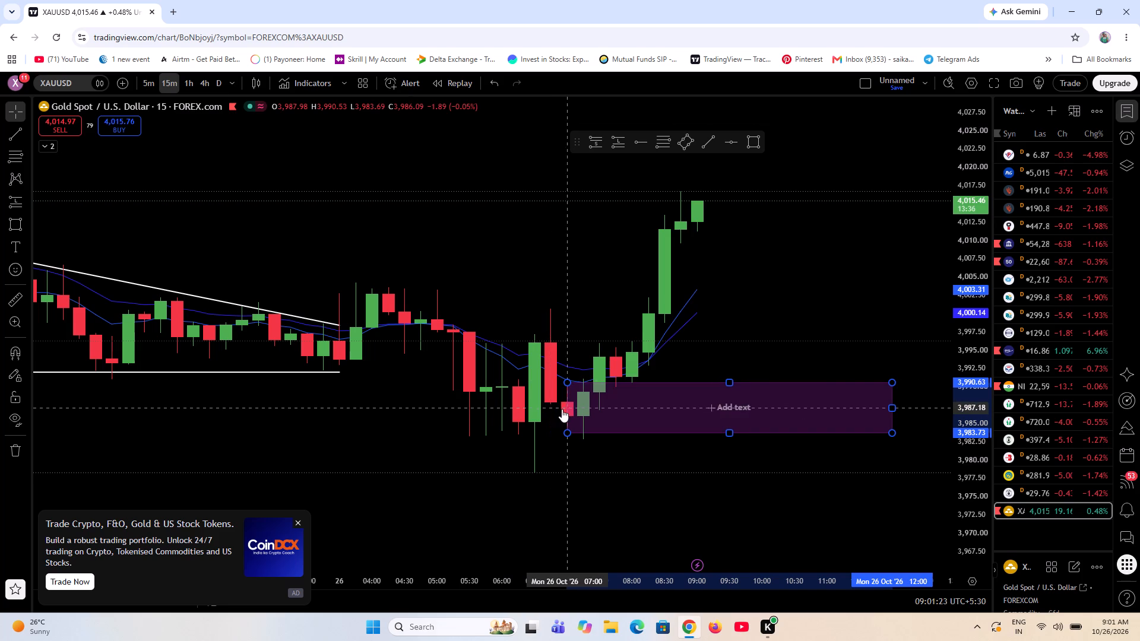
click(750, 315)
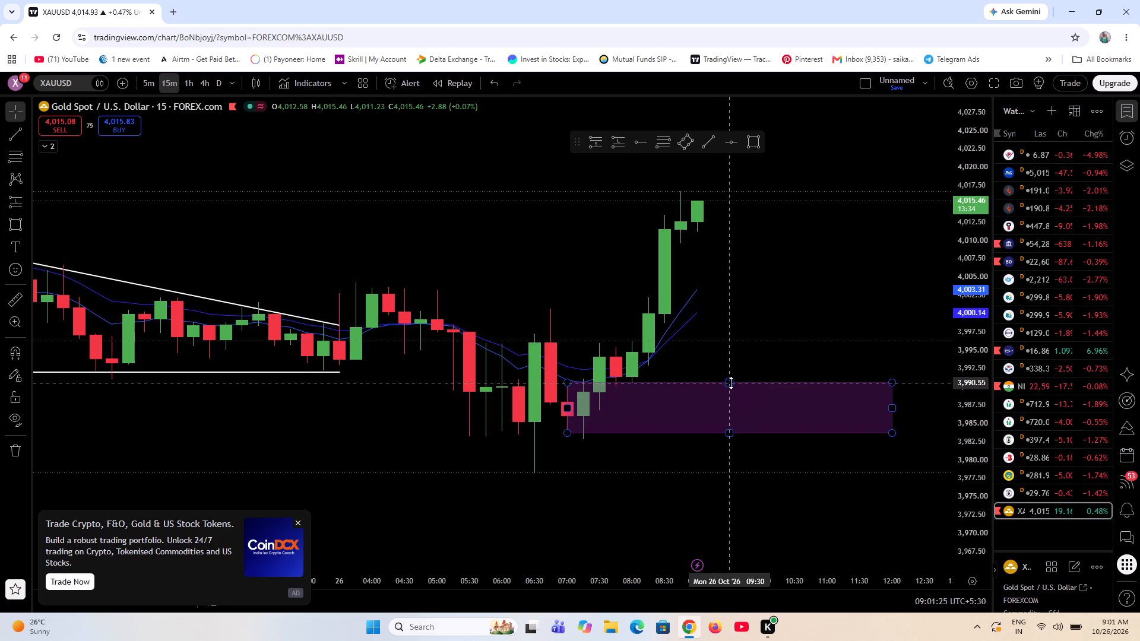
click(731, 383)
click(714, 308)
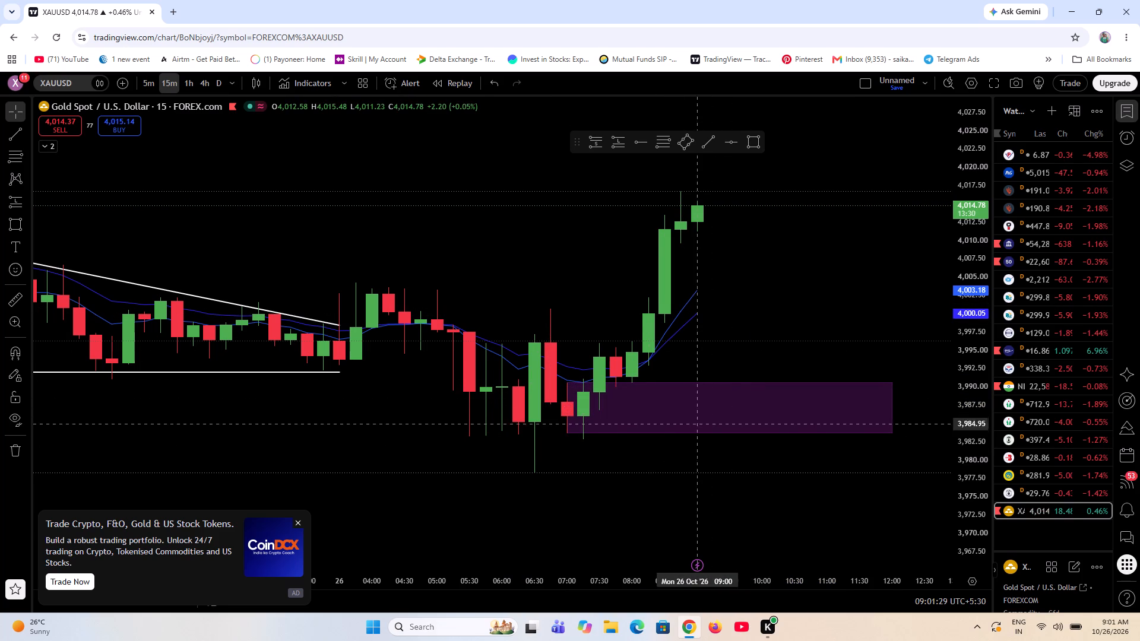
click(727, 431)
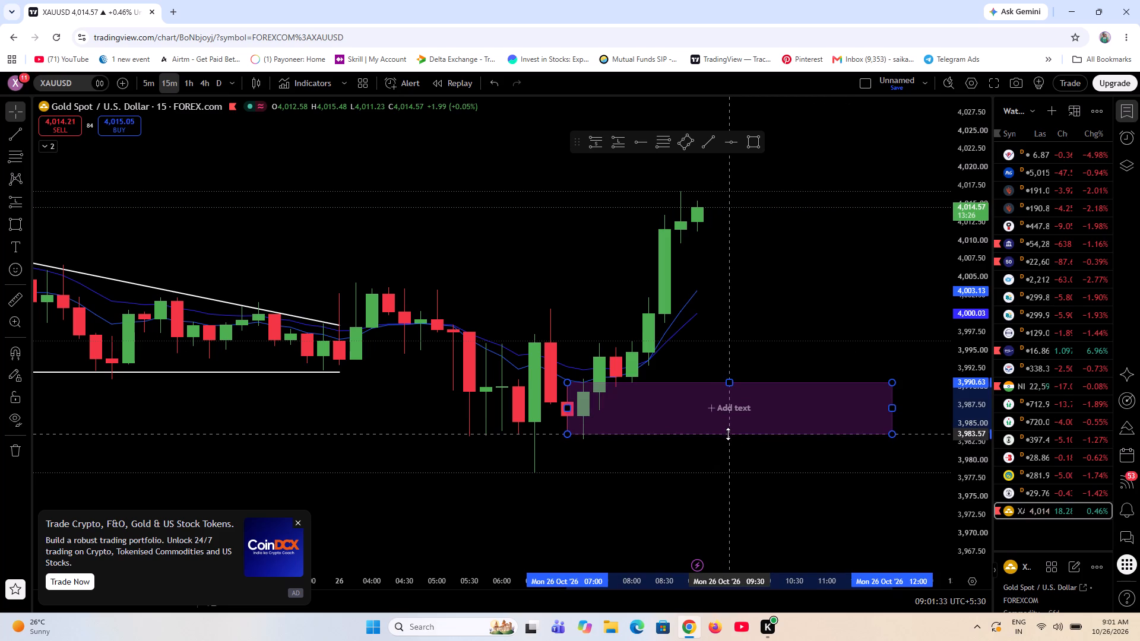
click(711, 452)
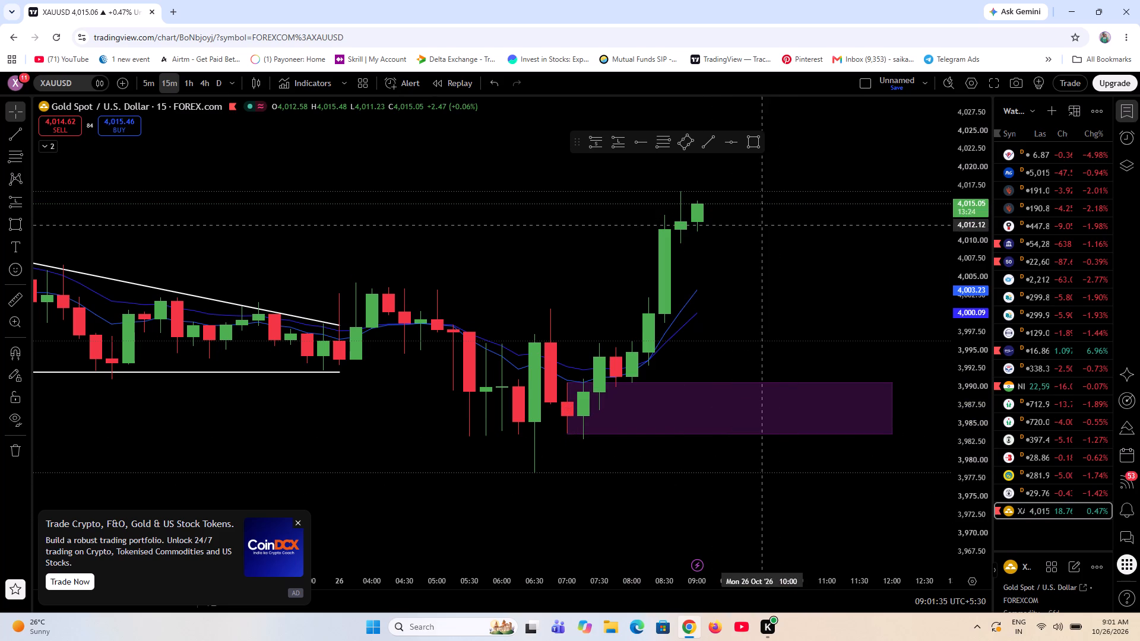
Draw a second rectangle zone above the first, from 08:00 to 12:00 between about 3,998.90 and 3,994.84.
click(754, 142)
click(626, 322)
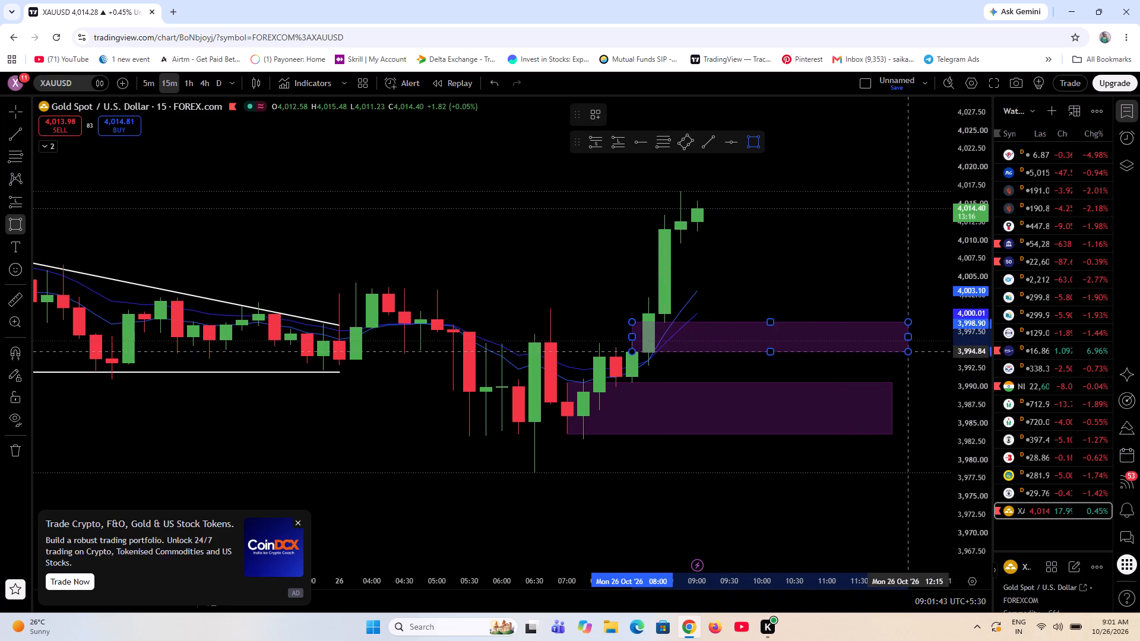
click(895, 351)
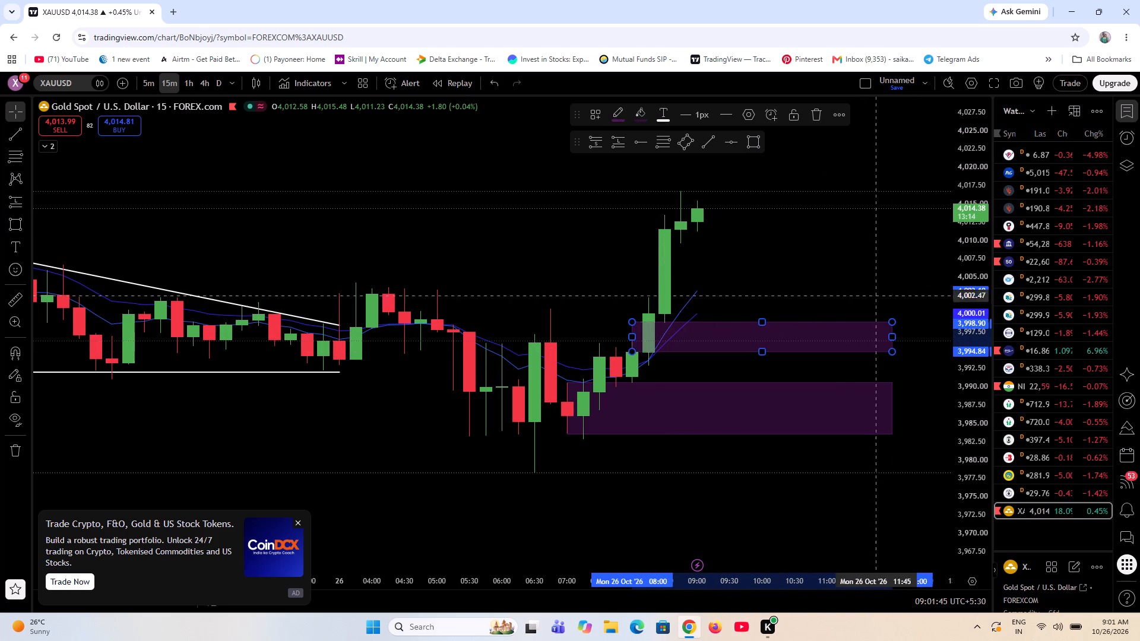
click(870, 265)
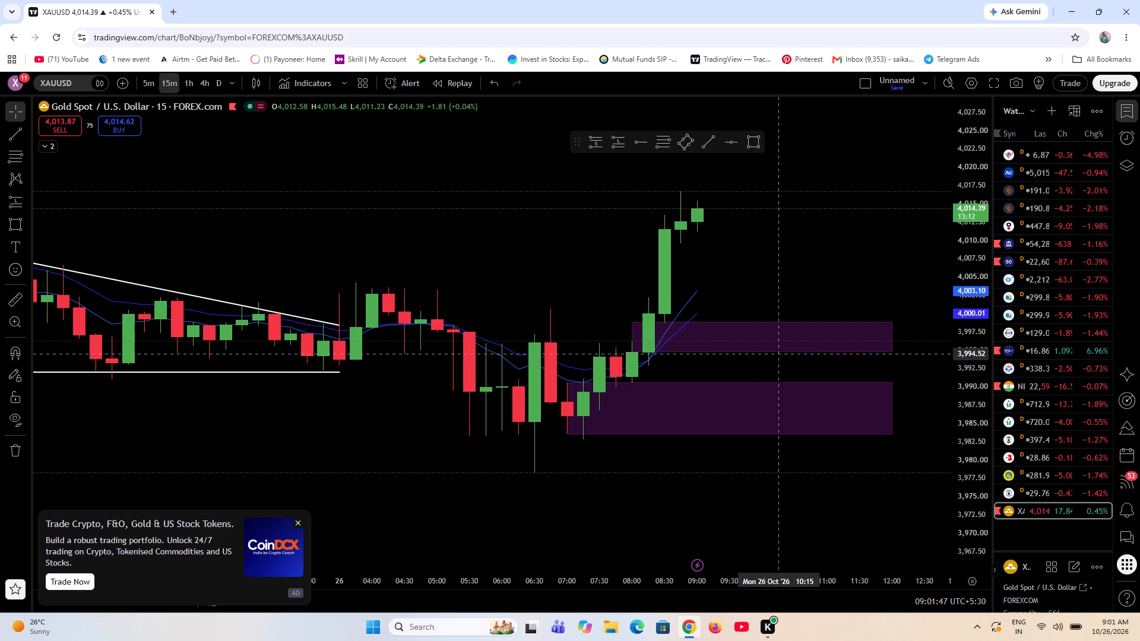
Raise the upper rectangle zone's bottom edge to about 3,996.
drag(764, 353, 764, 345)
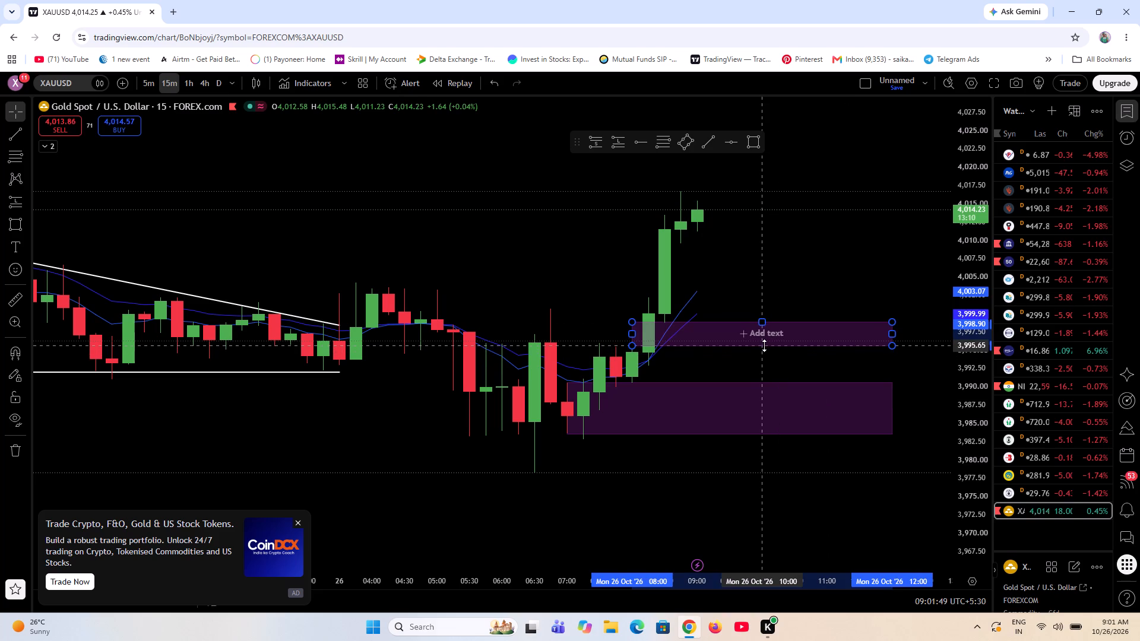
drag(764, 345, 764, 344)
click(792, 262)
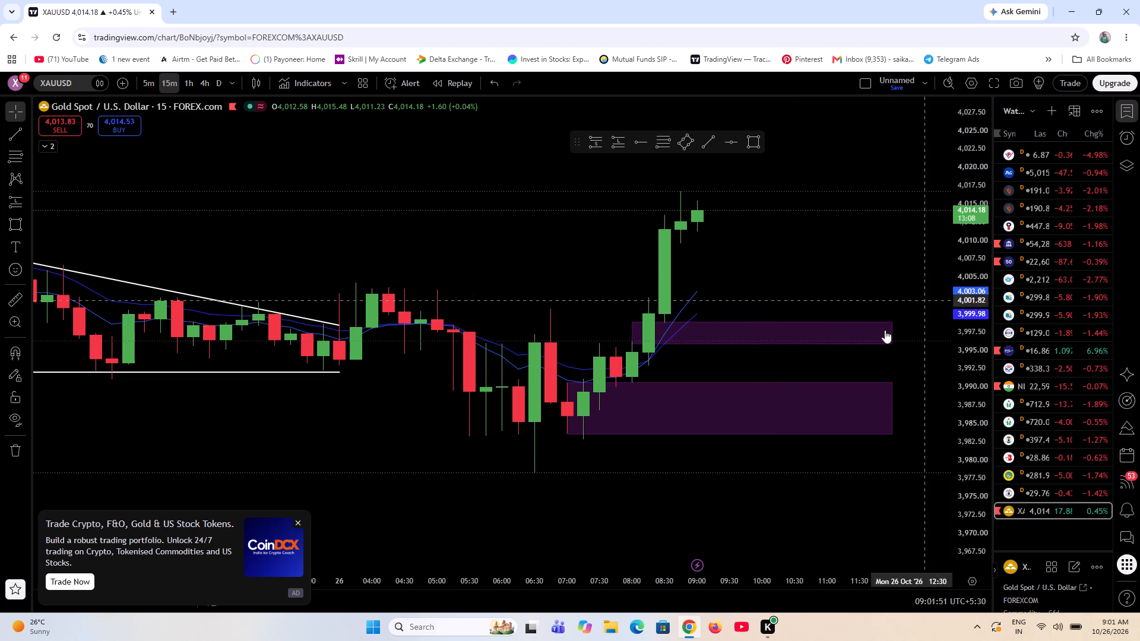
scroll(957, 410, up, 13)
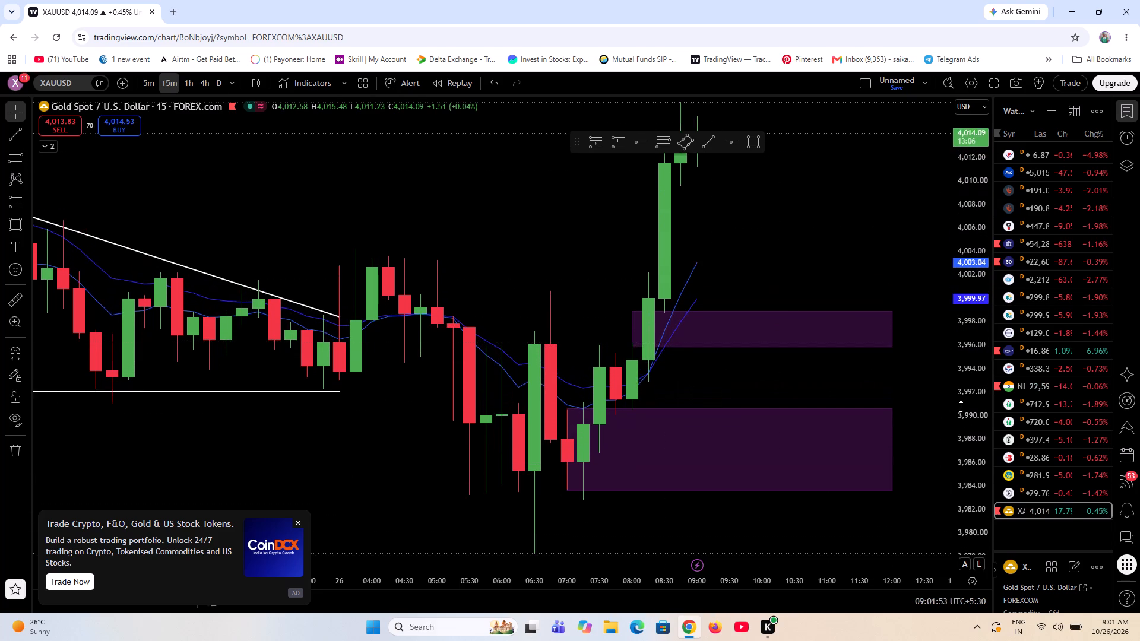
Fine-tune the bottom edge of the upper rectangle zone to about 3,996.
scroll(961, 407, up, 7)
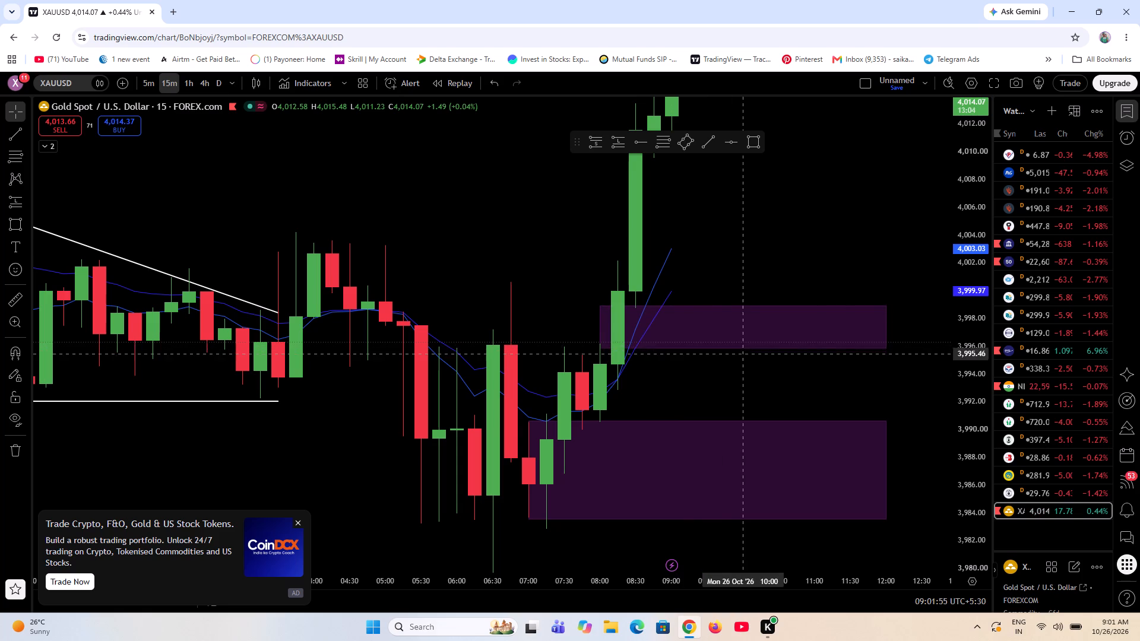
click(744, 347)
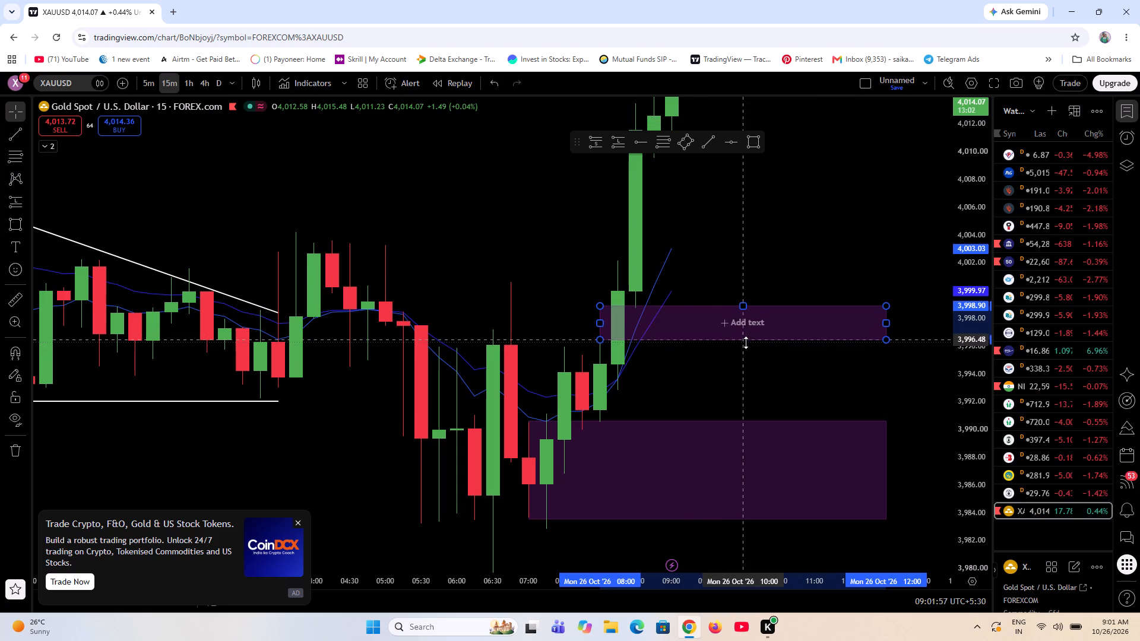
click(799, 244)
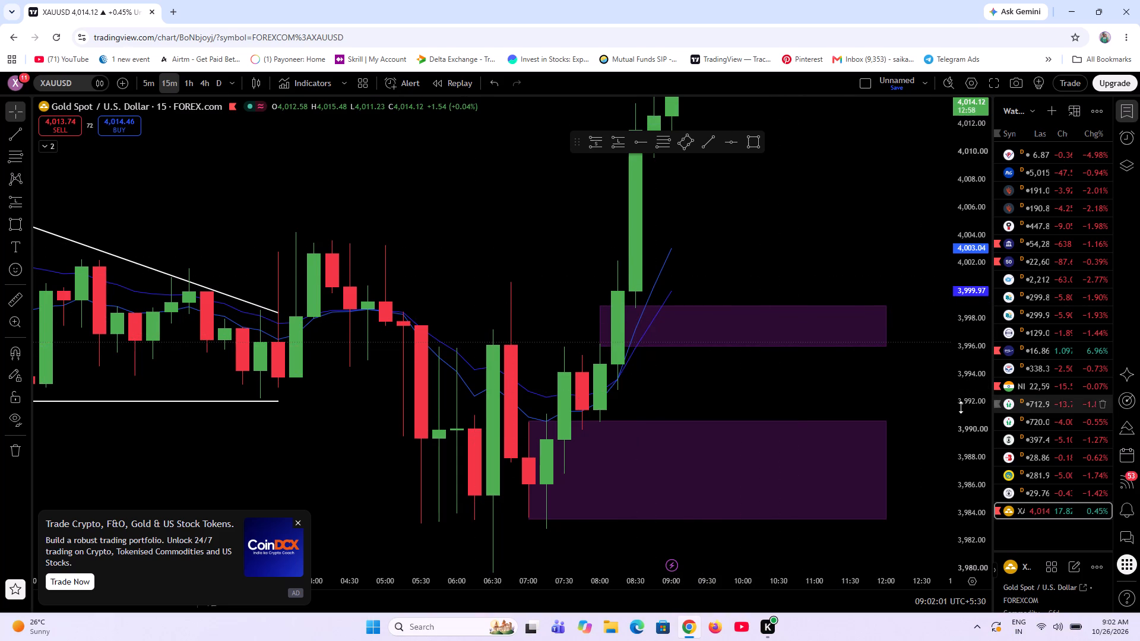
Examine the 15-minute price action around the two rectangle zones and the earlier white trendline pattern.
scroll(968, 440, down, 20)
scroll(968, 440, down, 2)
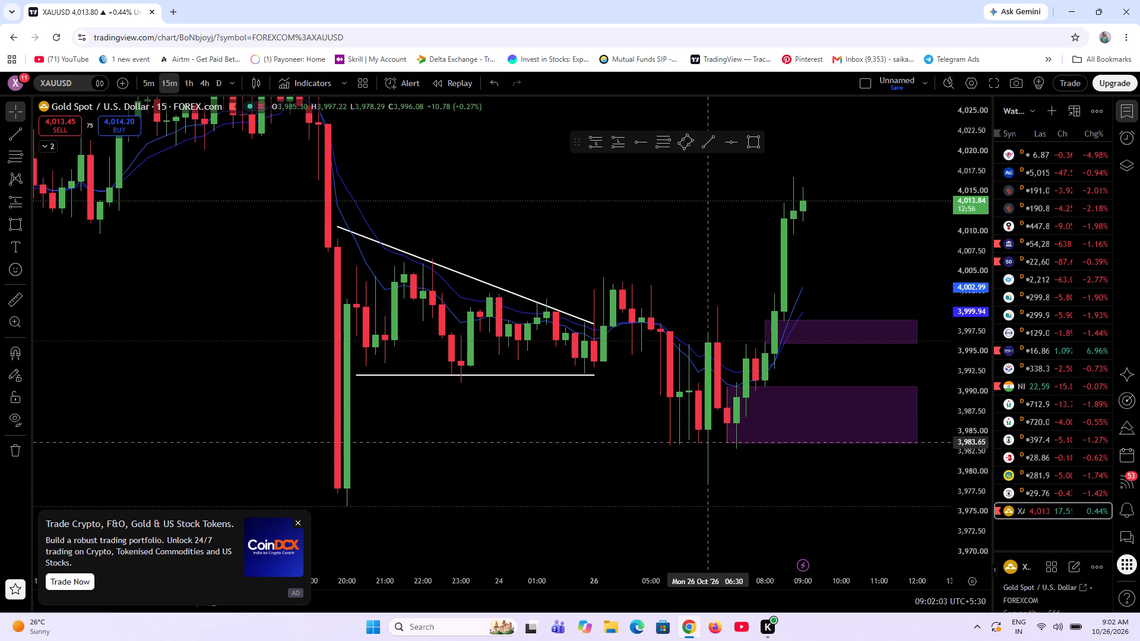
drag(575, 517, 308, 478)
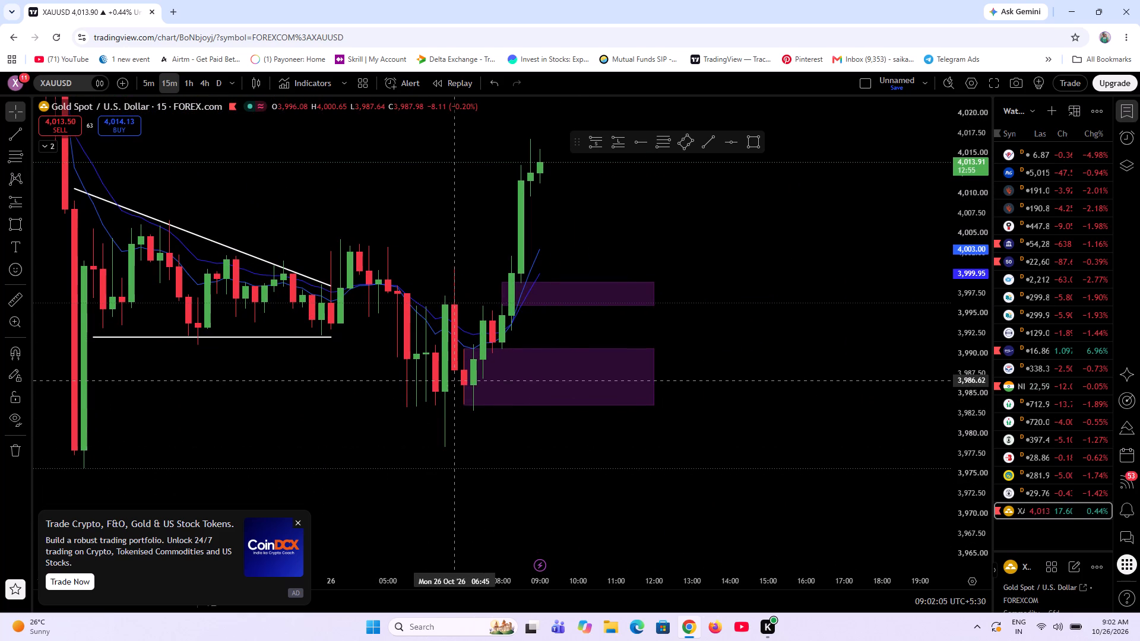
scroll(976, 434, up, 8)
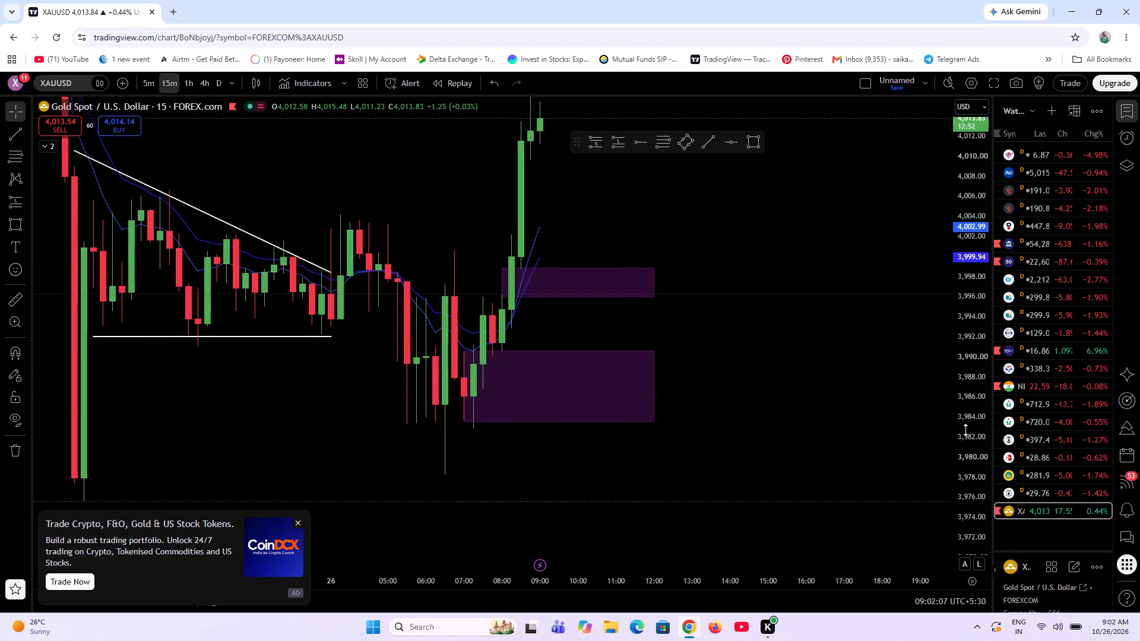
scroll(965, 430, up, 4)
scroll(458, 370, up, 6)
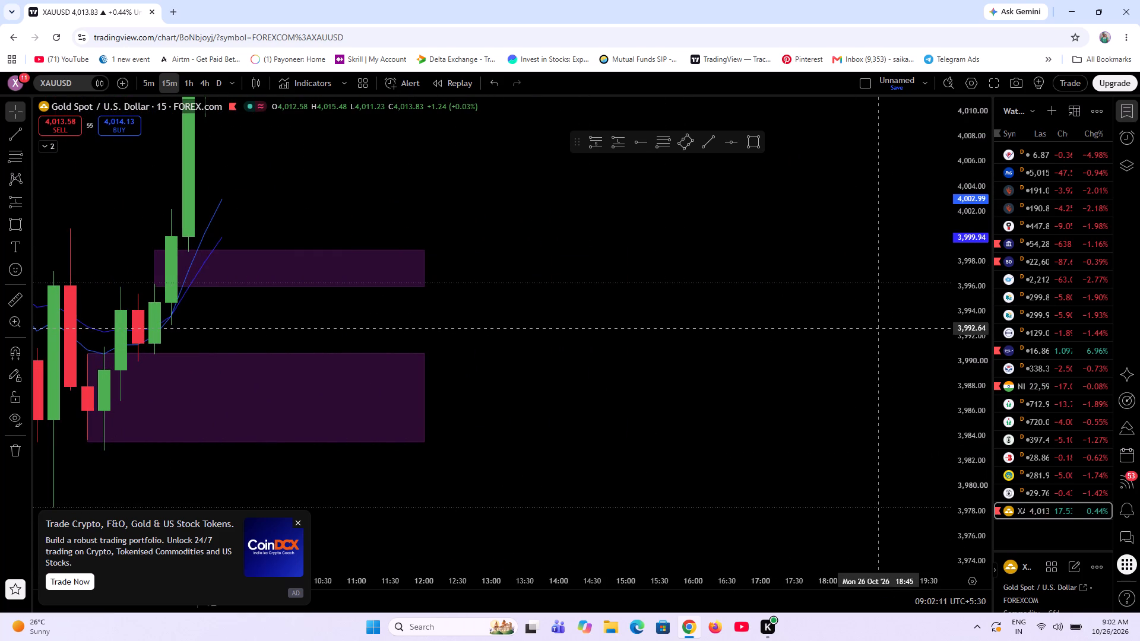
scroll(977, 375, down, 20)
scroll(977, 375, down, 10)
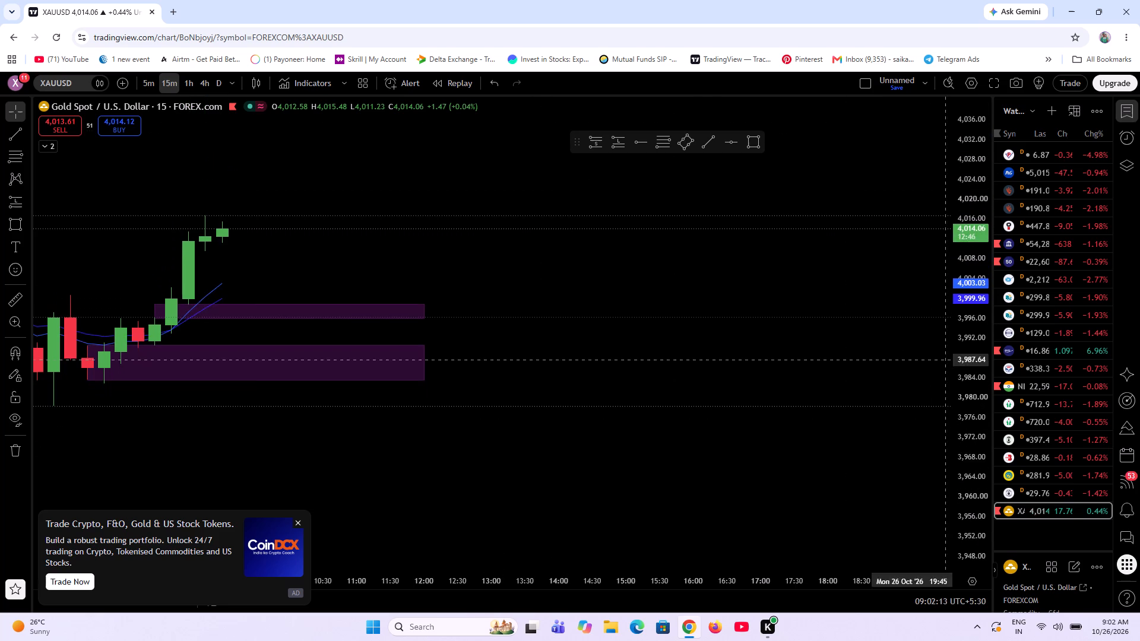
drag(242, 468, 704, 526)
scroll(965, 497, up, 2)
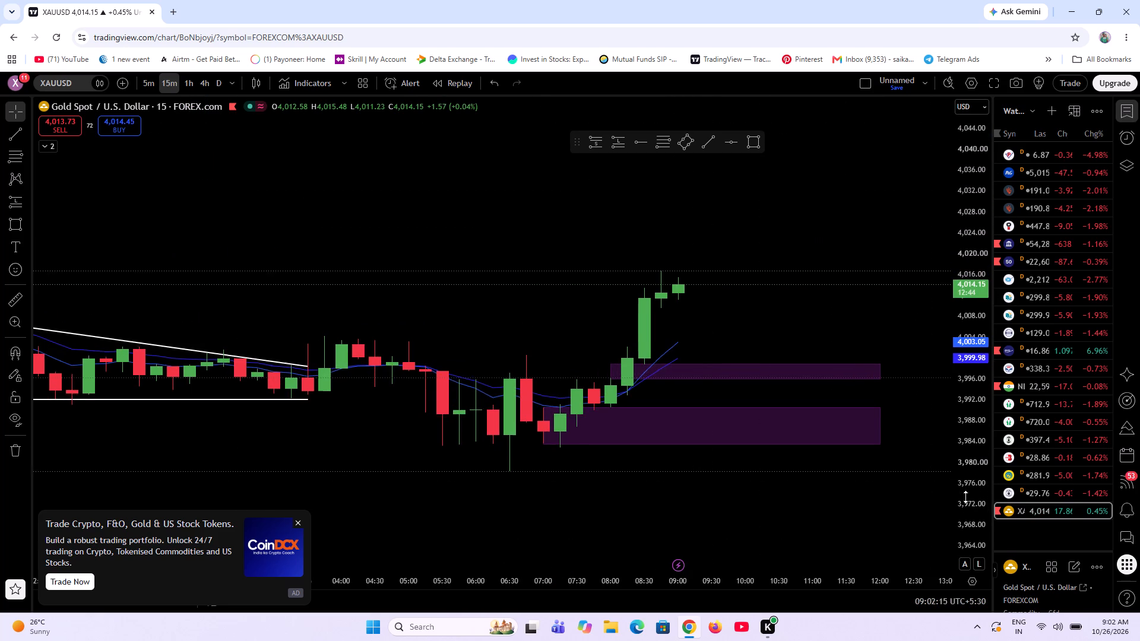
scroll(965, 497, up, 9)
scroll(969, 494, down, 7)
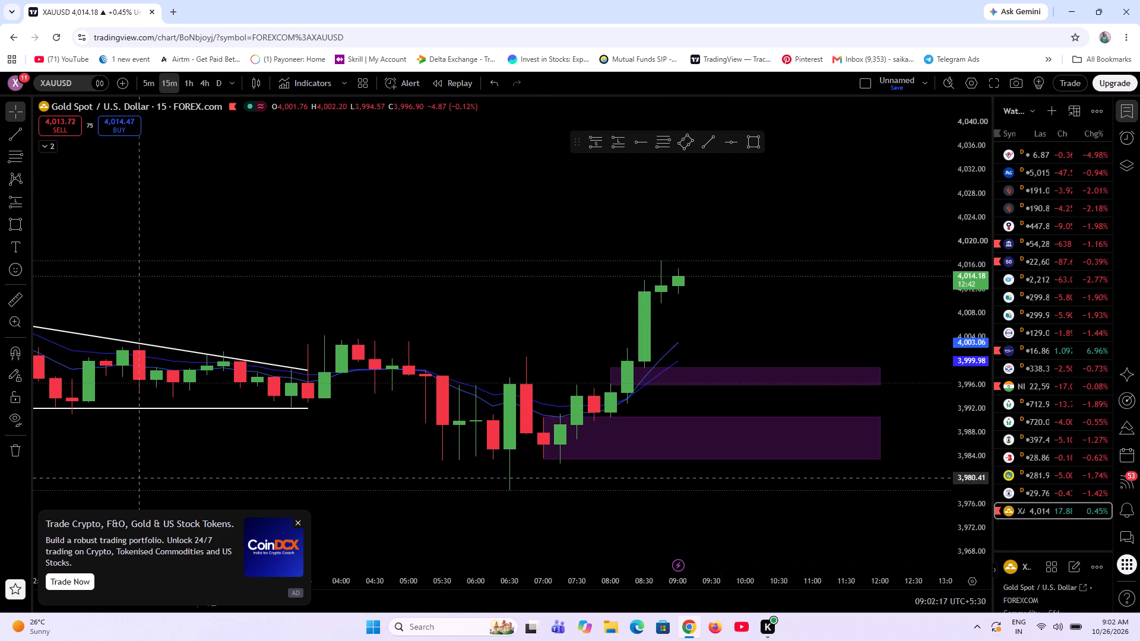
scroll(232, 420, down, 8)
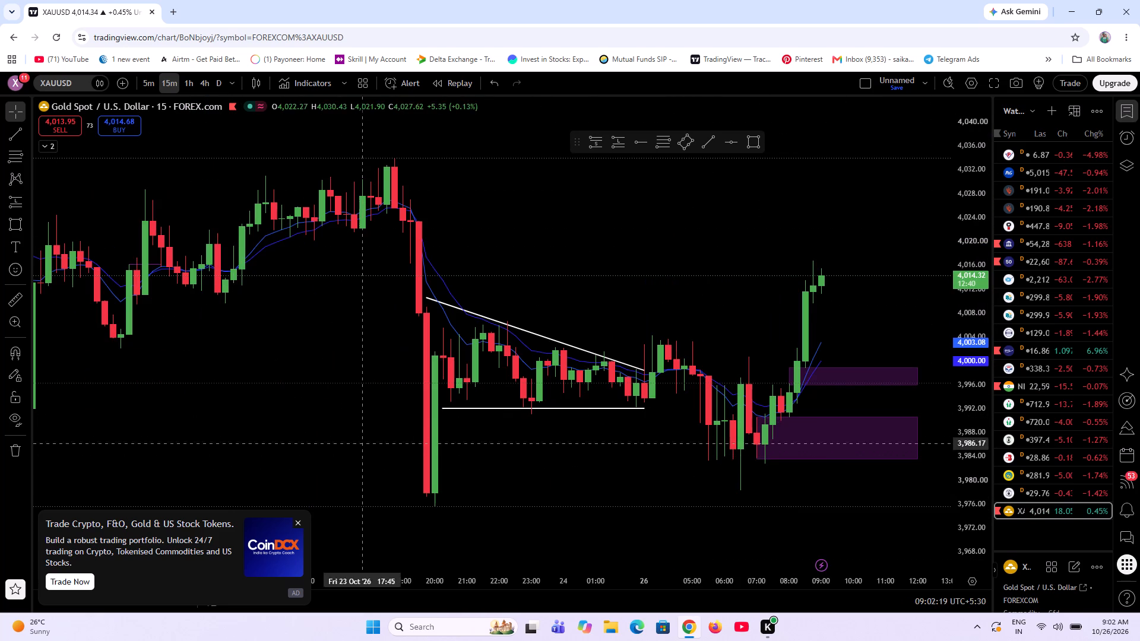
scroll(282, 458, down, 14)
scroll(628, 499, up, 17)
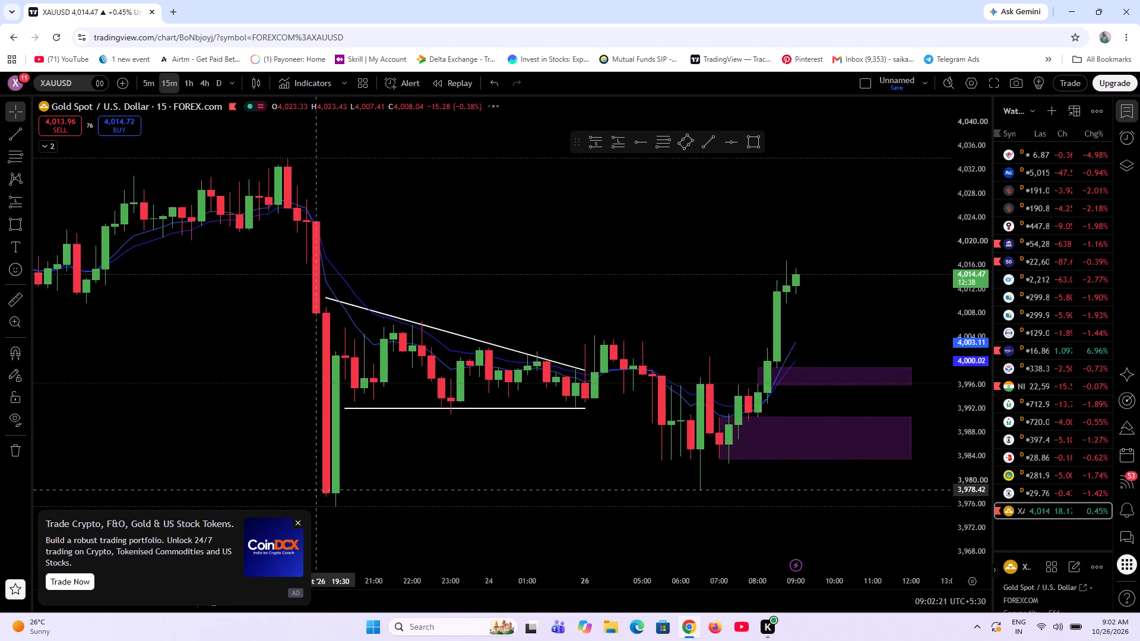
scroll(318, 489, up, 11)
scroll(373, 440, down, 12)
scroll(377, 456, up, 2)
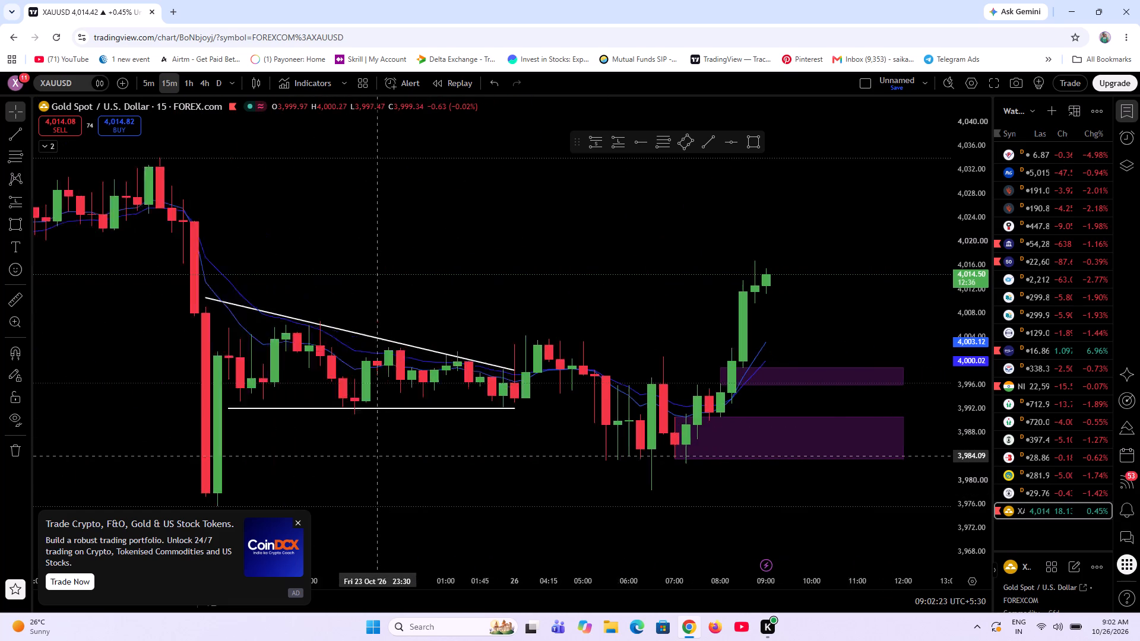
scroll(377, 456, up, 2)
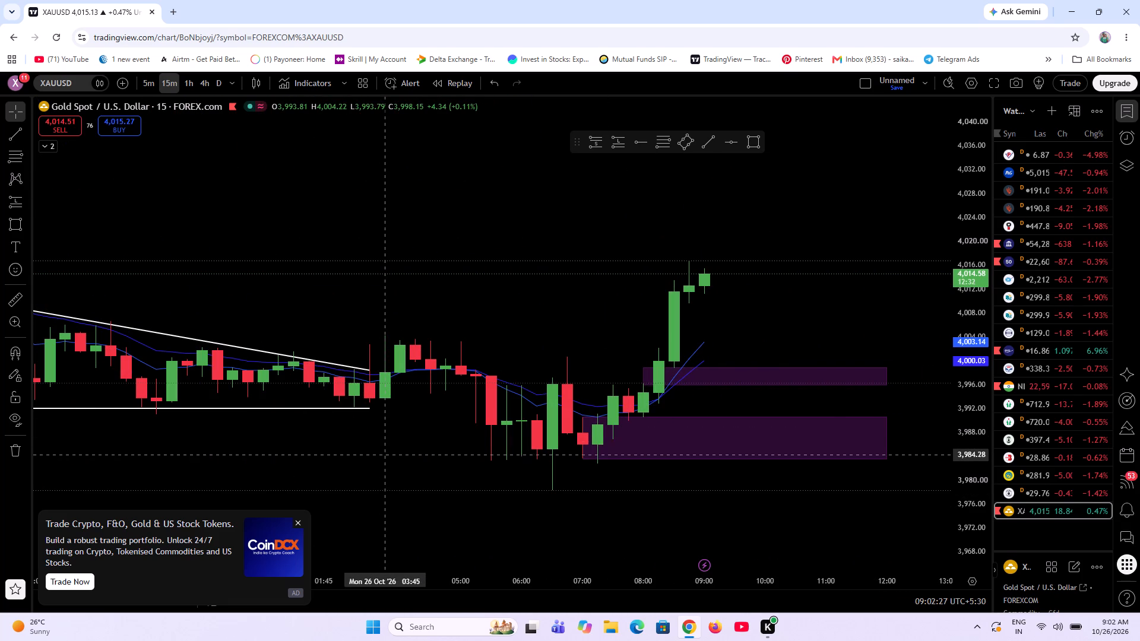
Switch the chart to the 5-minute timeframe and examine the candles around both rectangle zones.
click(141, 83)
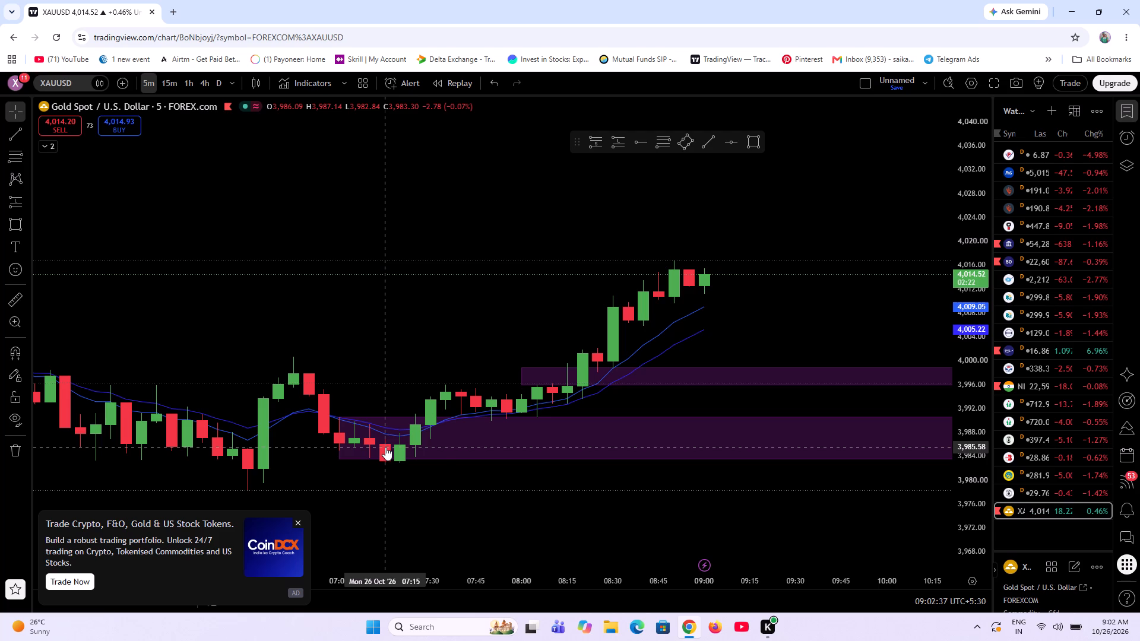
scroll(569, 477, down, 11)
scroll(517, 492, up, 4)
scroll(229, 474, up, 5)
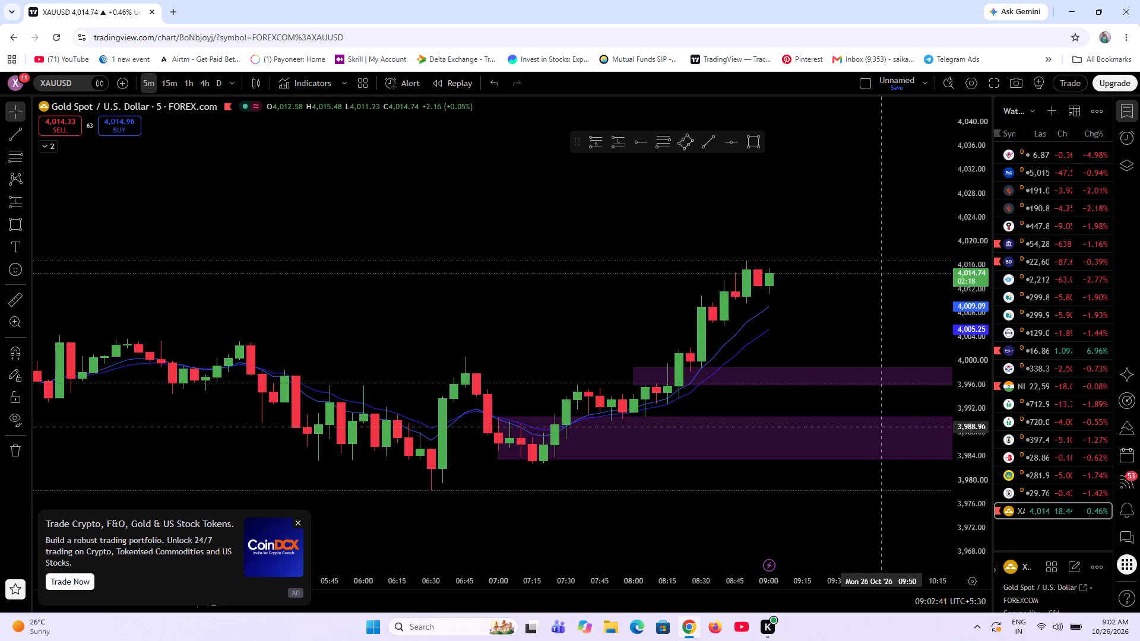
drag(656, 540, 306, 540)
scroll(643, 548, up, 2)
scroll(673, 544, down, 4)
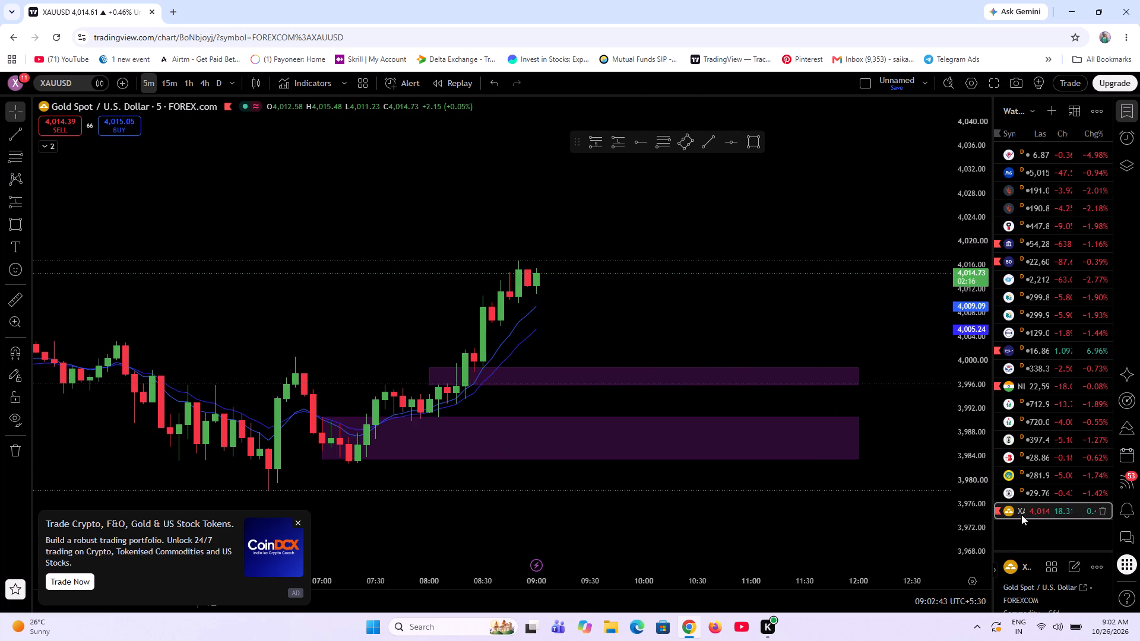
scroll(972, 523, up, 13)
drag(598, 499, 607, 386)
scroll(711, 364, down, 4)
scroll(682, 371, up, 6)
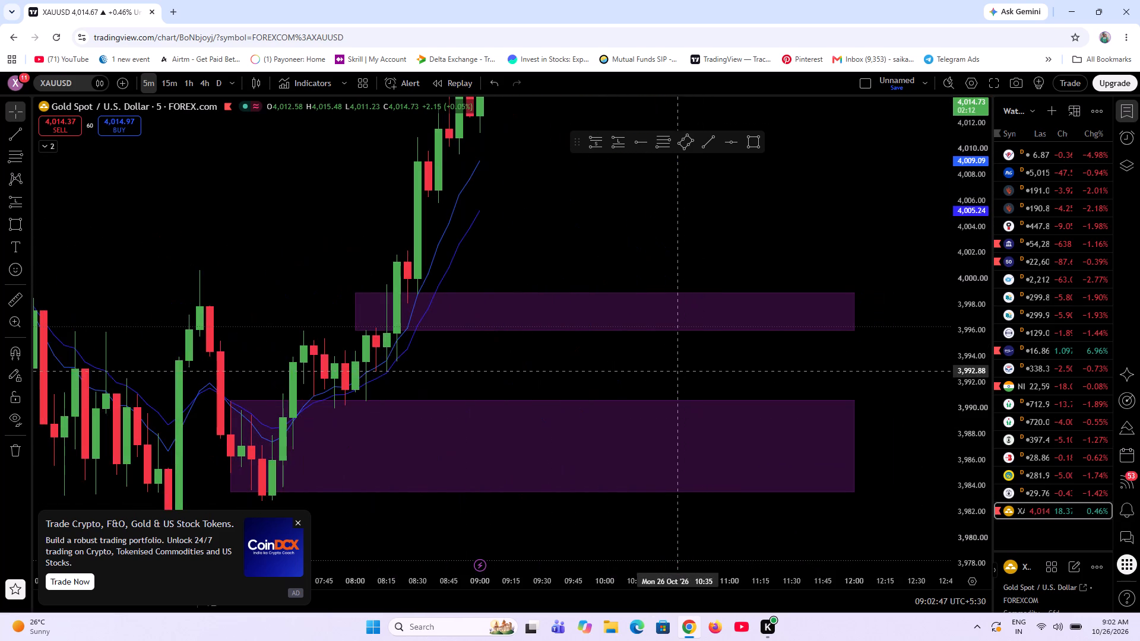
scroll(971, 410, down, 14)
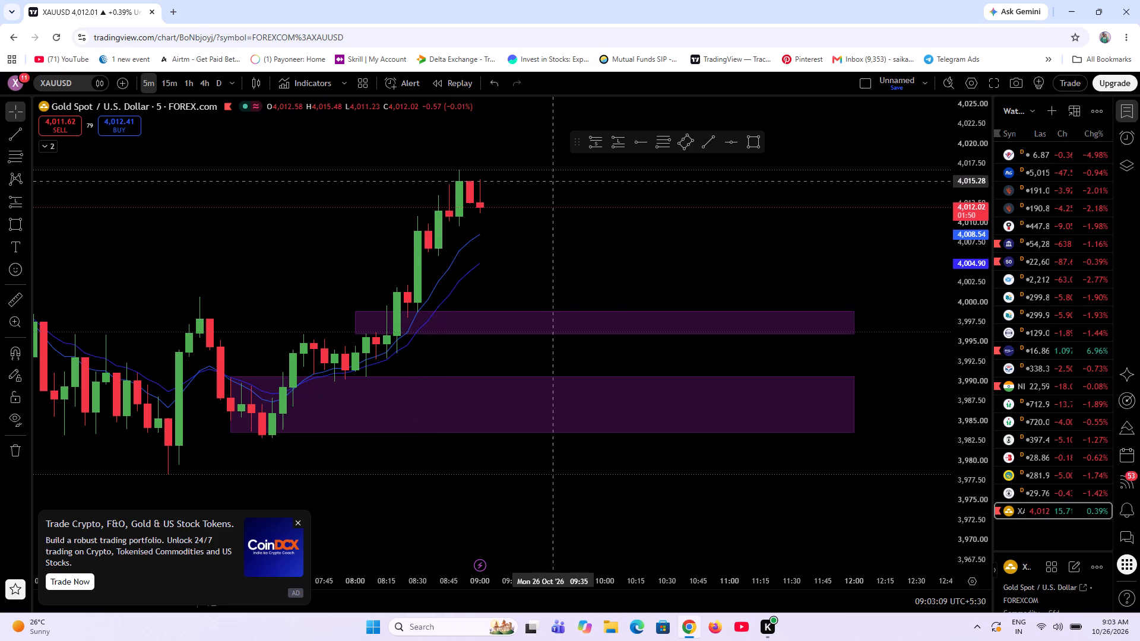
Draw a third rectangle zone above the other two, from 07:40 to 12:10 between about 4,006.07 and 4,002.33.
click(746, 139)
click(318, 254)
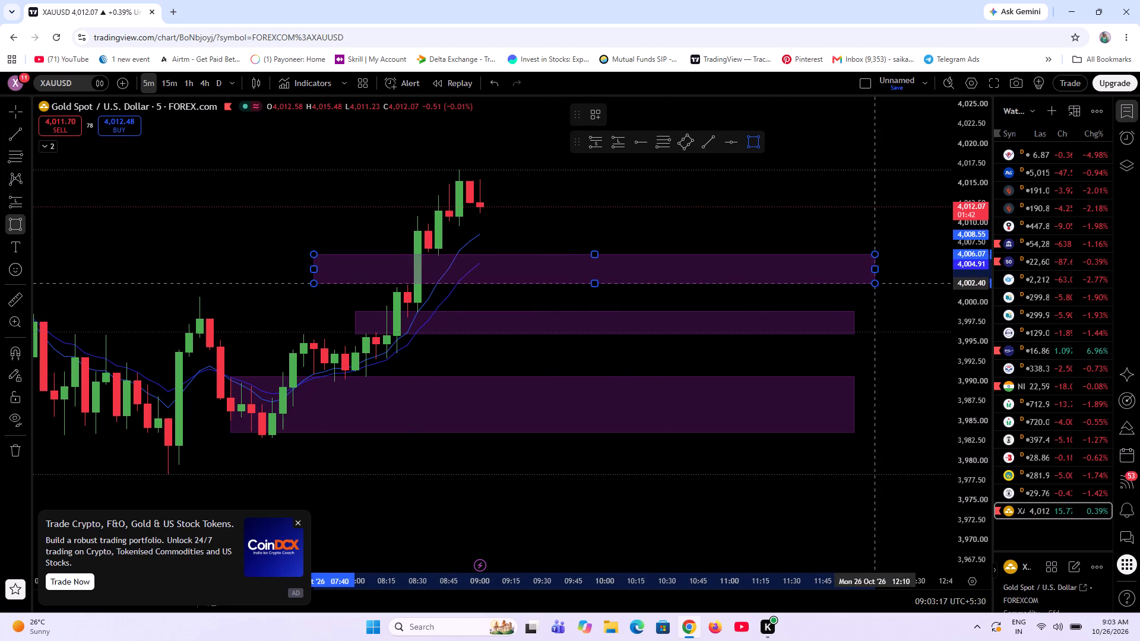
click(872, 284)
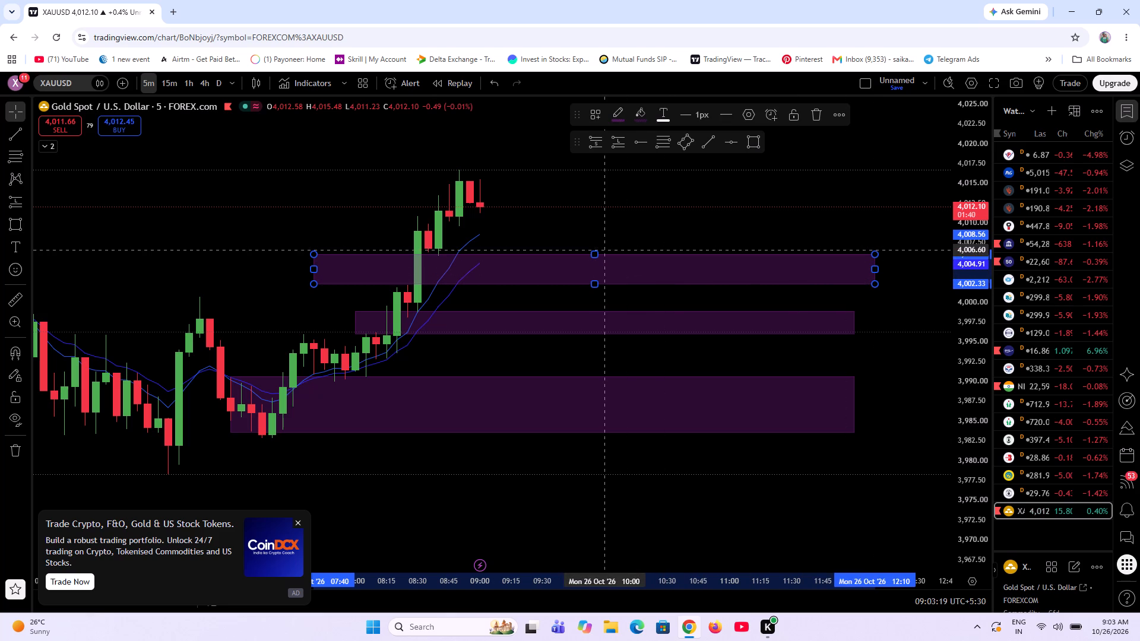
Adjust the new rectangle zone so its top edge sits at about 4,005.85 and it starts at 08:25.
click(595, 254)
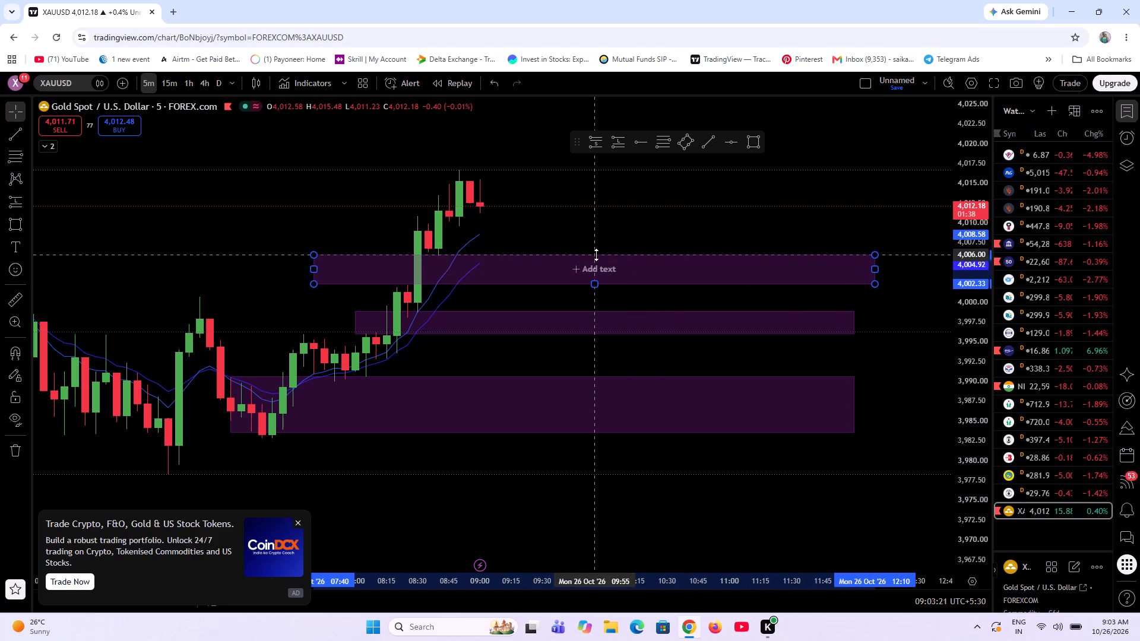
drag(314, 271, 318, 271)
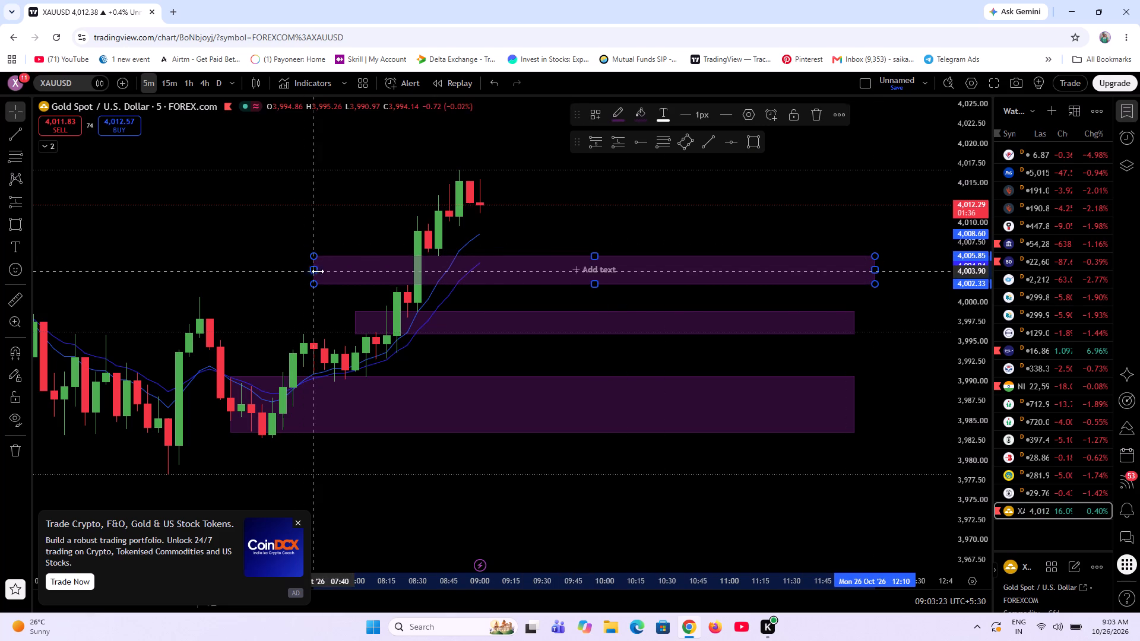
drag(318, 271, 391, 266)
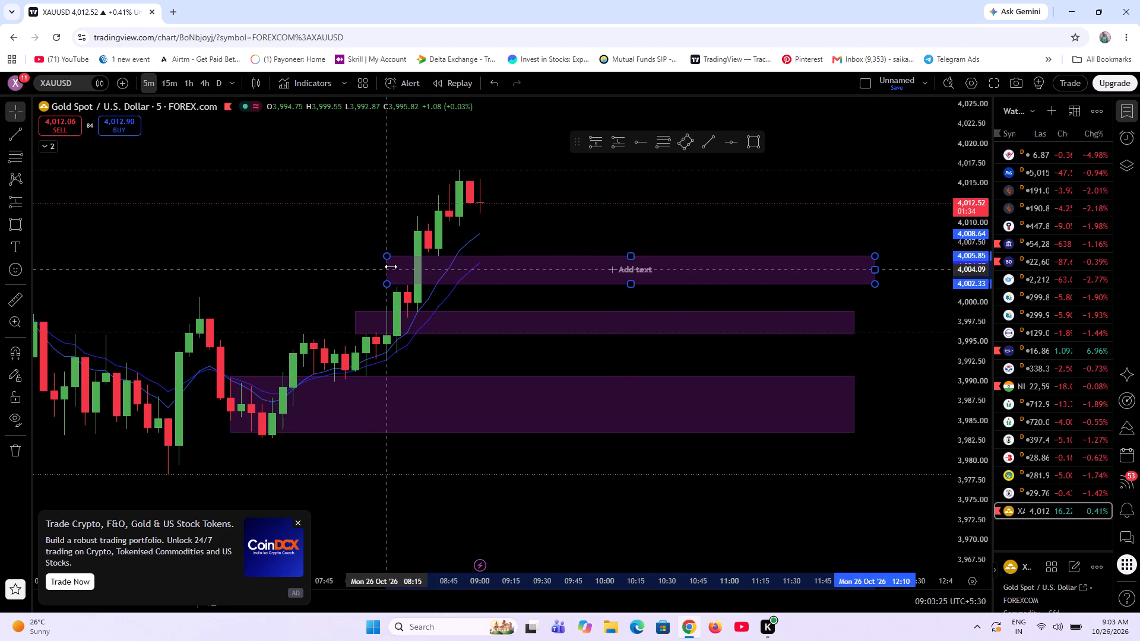
drag(391, 266, 406, 269)
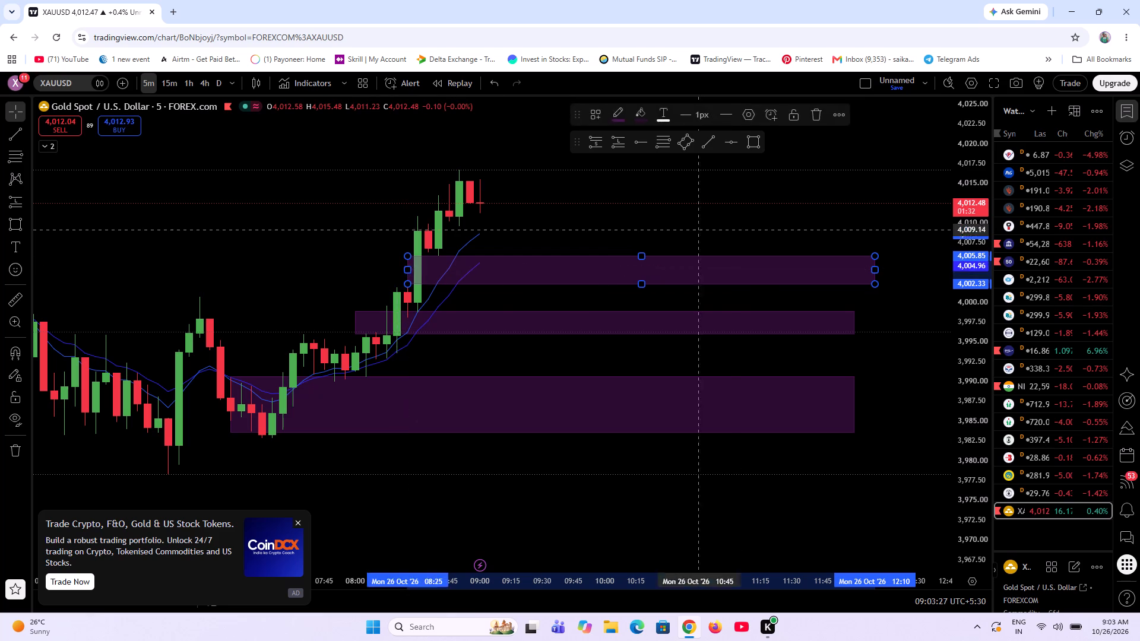
click(736, 229)
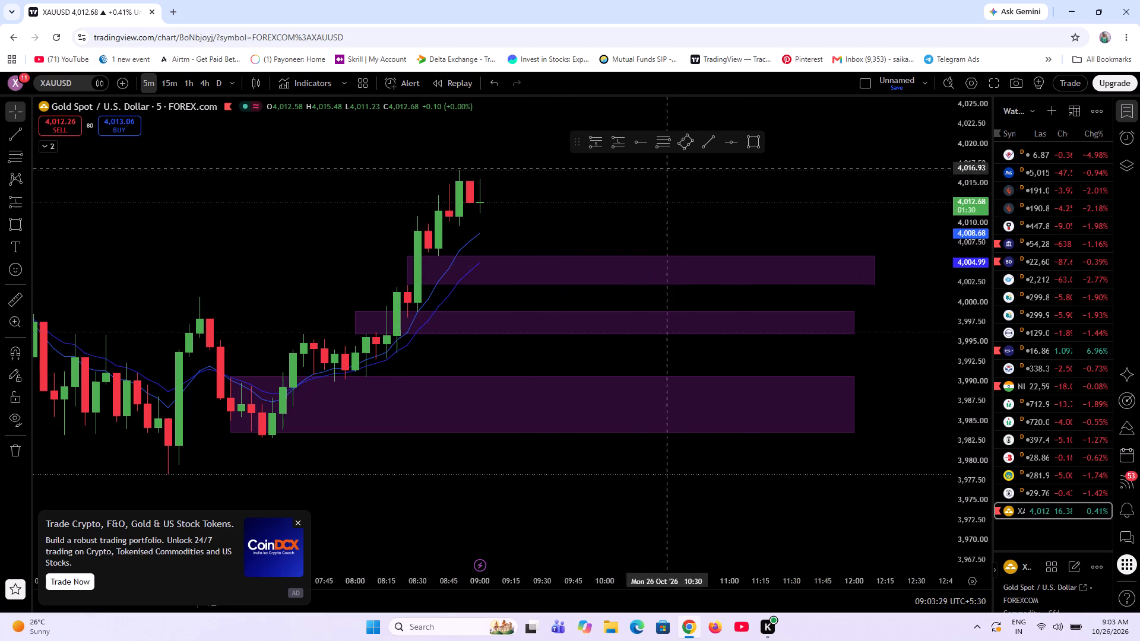
Place a long position at 09:05 with entry at about 4,005.85, stop at about 4,002.18 and target at about 4,012.29.
click(620, 144)
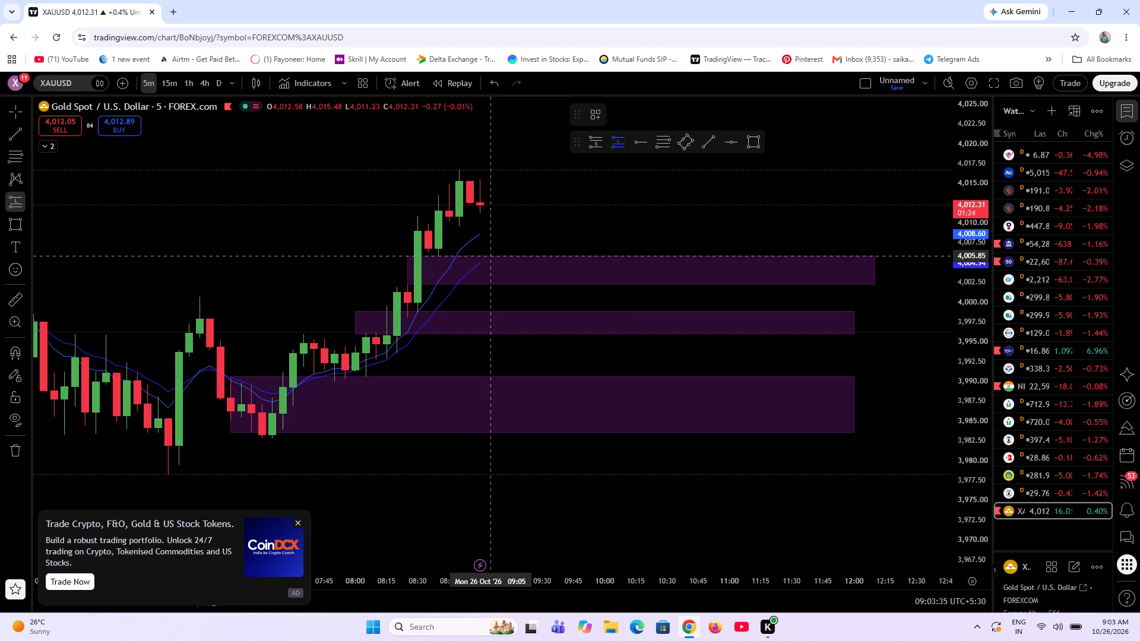
click(493, 256)
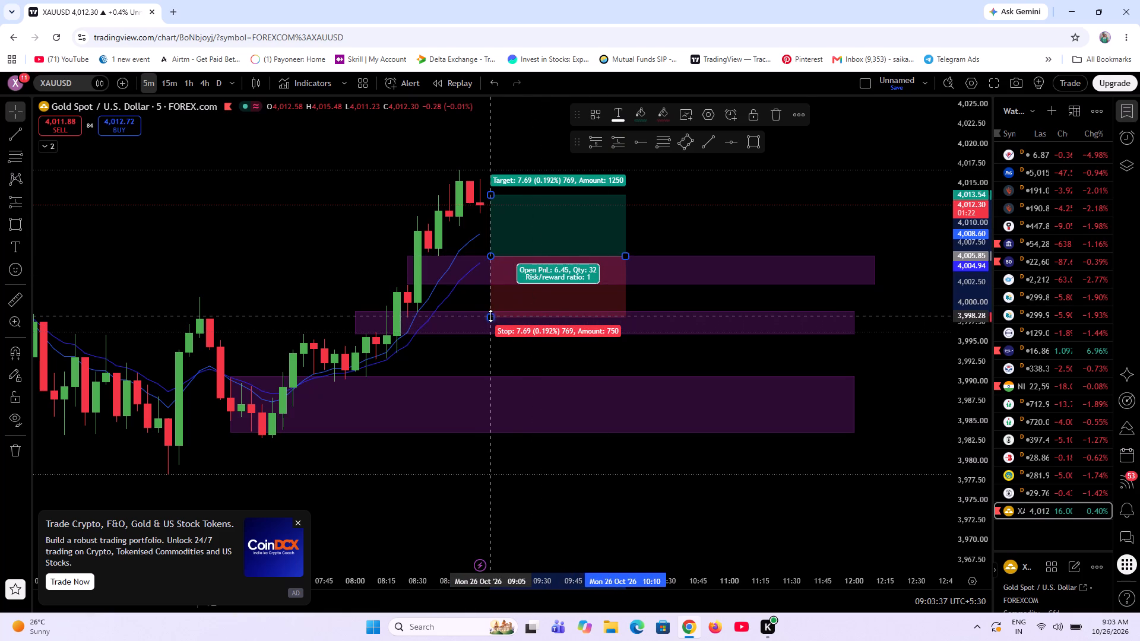
drag(490, 316, 519, 285)
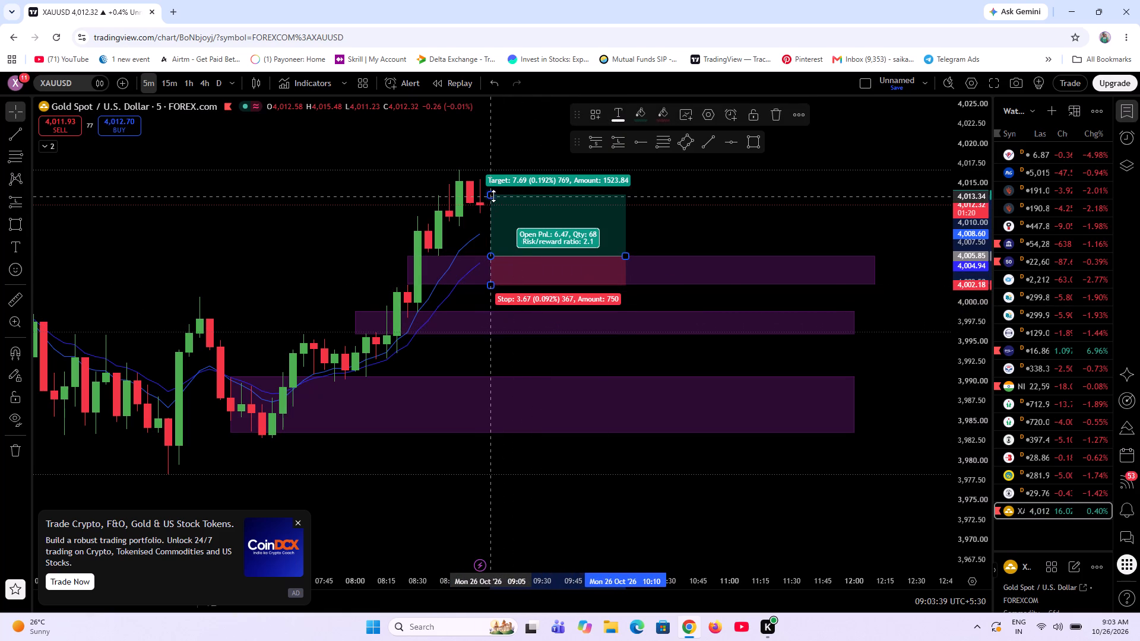
drag(489, 194, 493, 172)
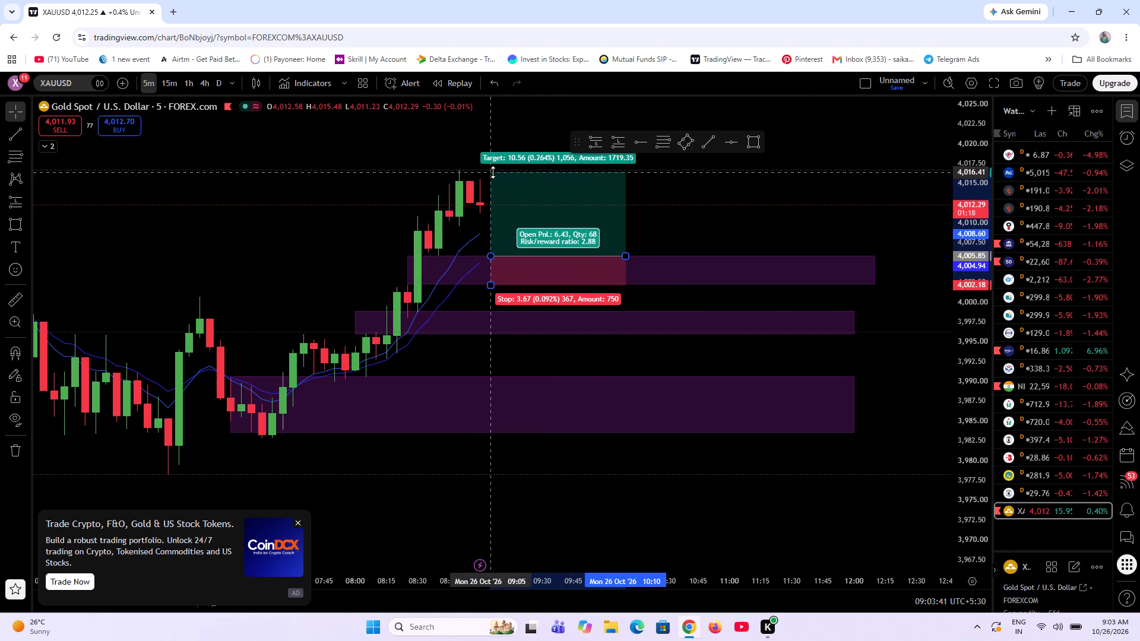
drag(493, 172, 511, 176)
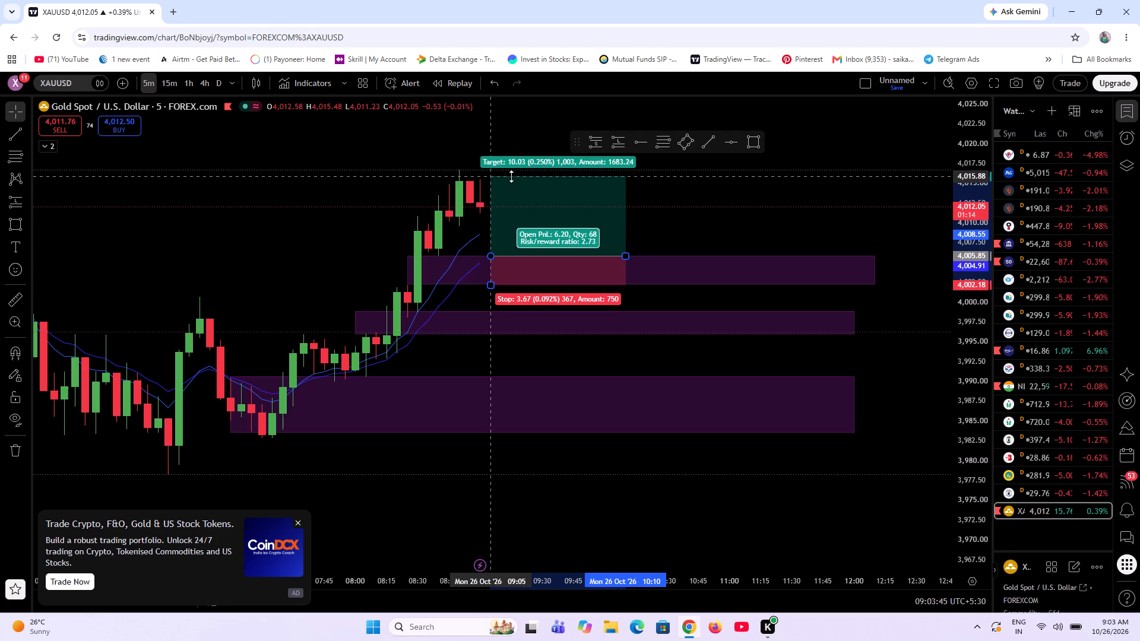
drag(511, 176, 508, 205)
Adjust the long position's stop to about 4,001.58 and its target to about 4,013.41.
drag(493, 284, 495, 294)
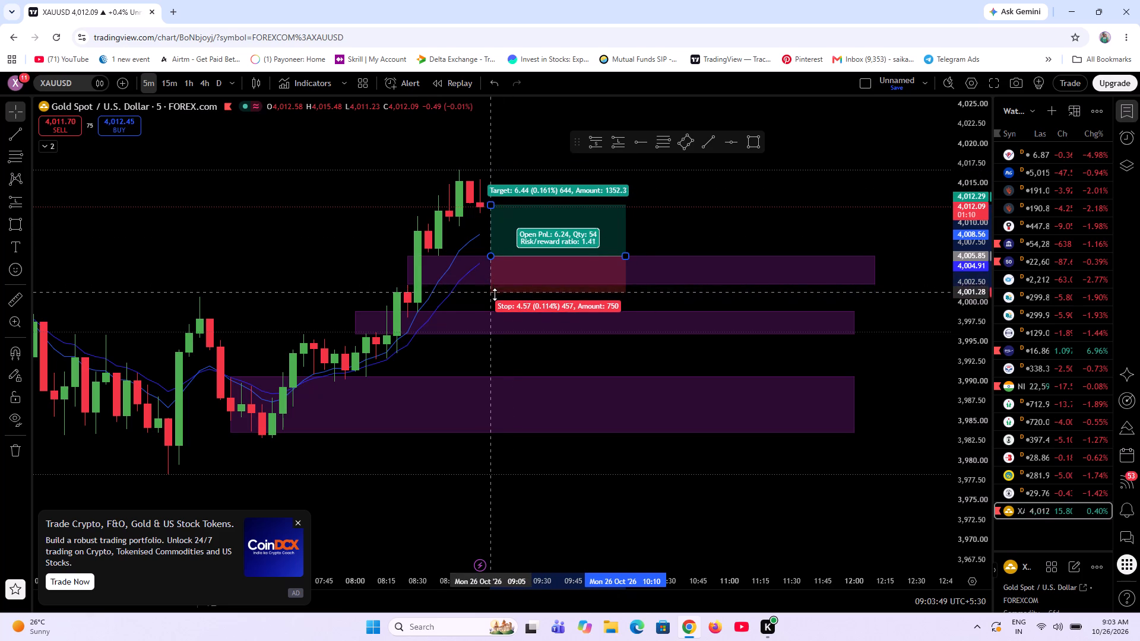
drag(495, 294, 496, 297)
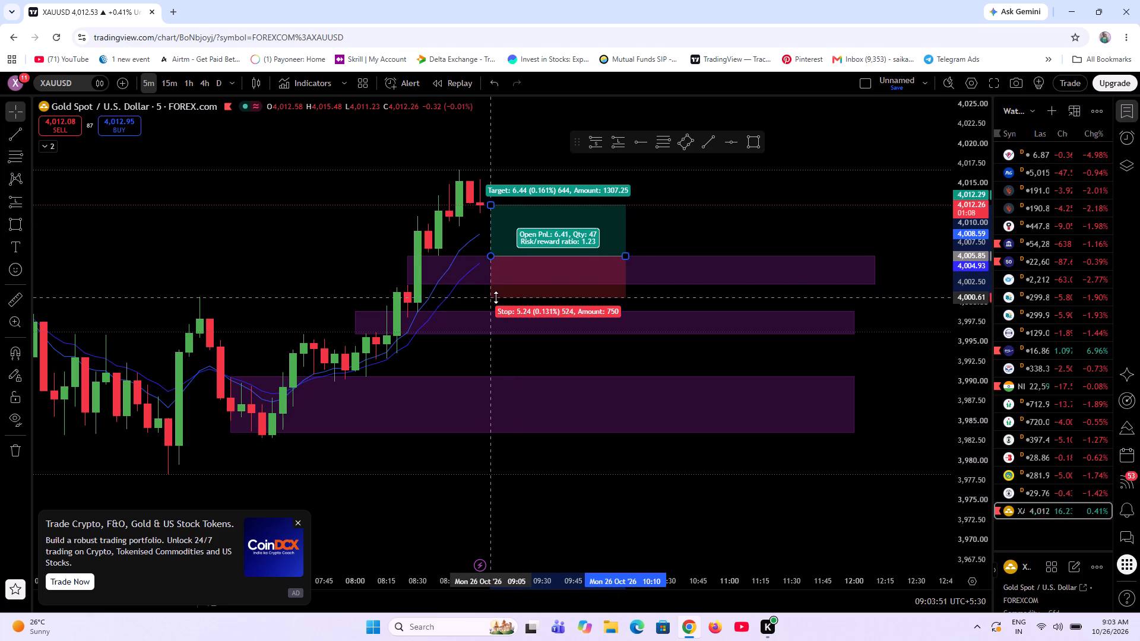
drag(496, 297, 505, 290)
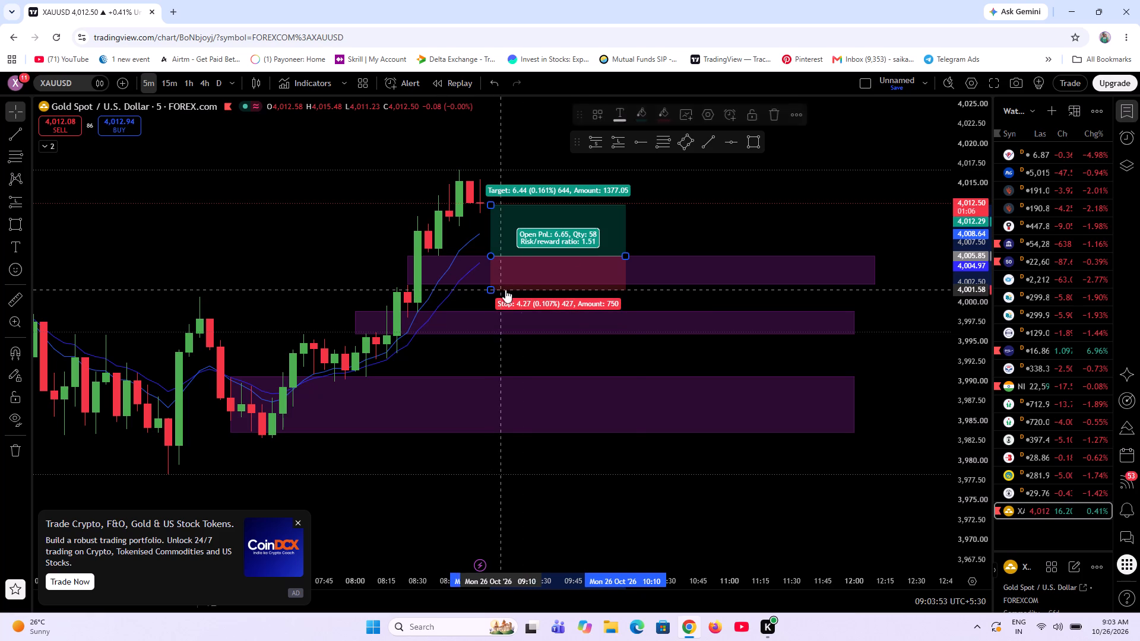
drag(495, 204, 496, 195)
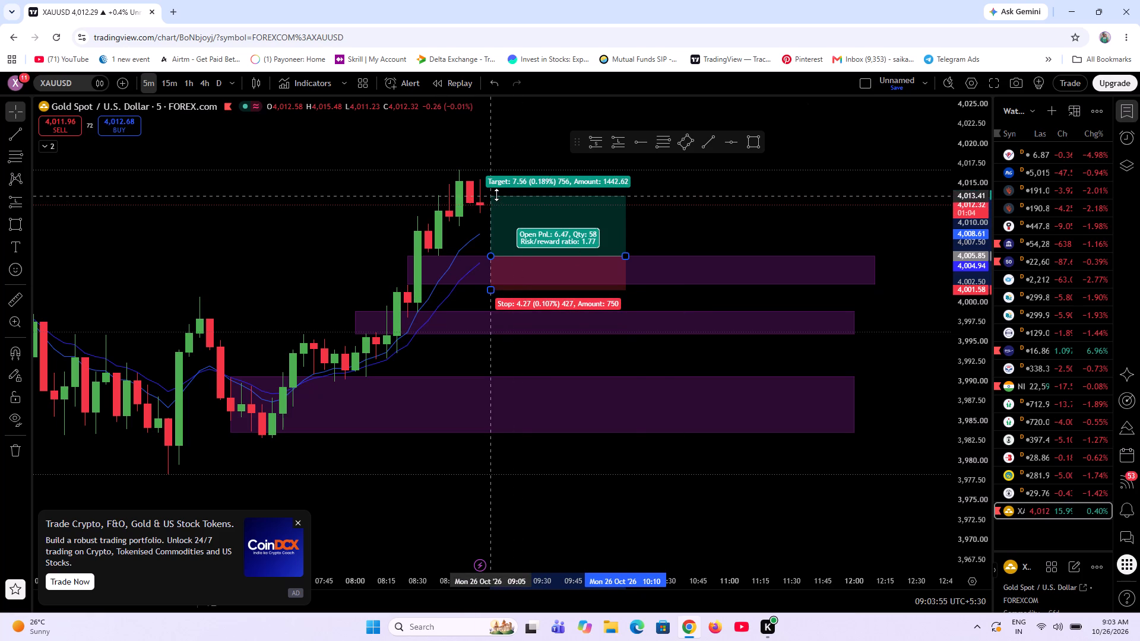
Raise the long position's target to about 4,018.65, keeping entry and stop in place, and deselect the drawing.
drag(496, 195, 503, 182)
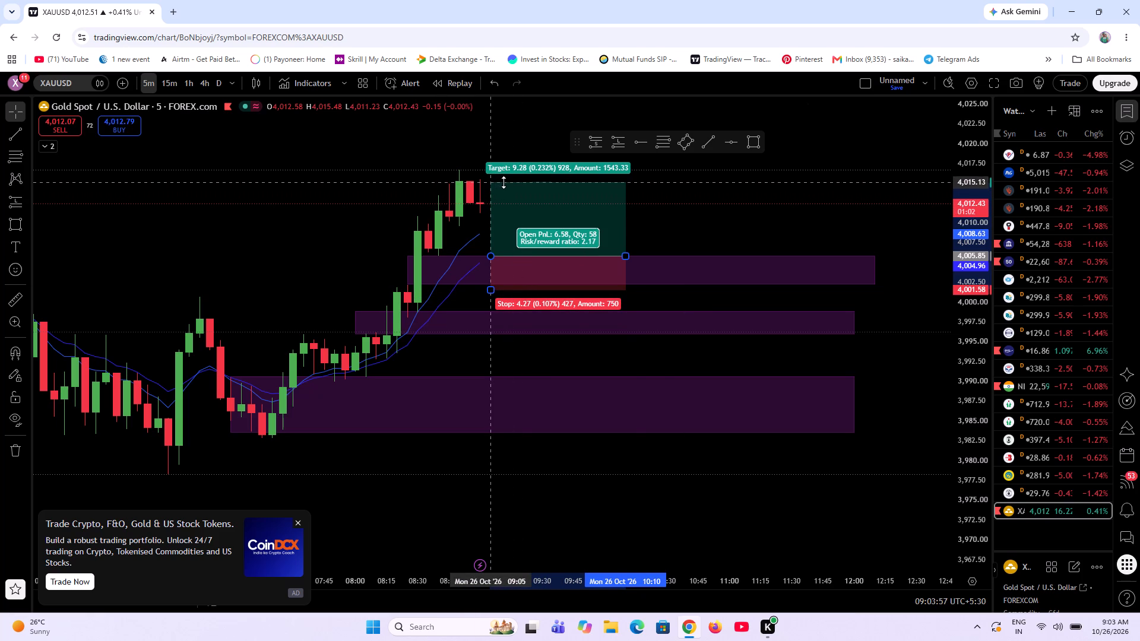
drag(503, 182, 515, 172)
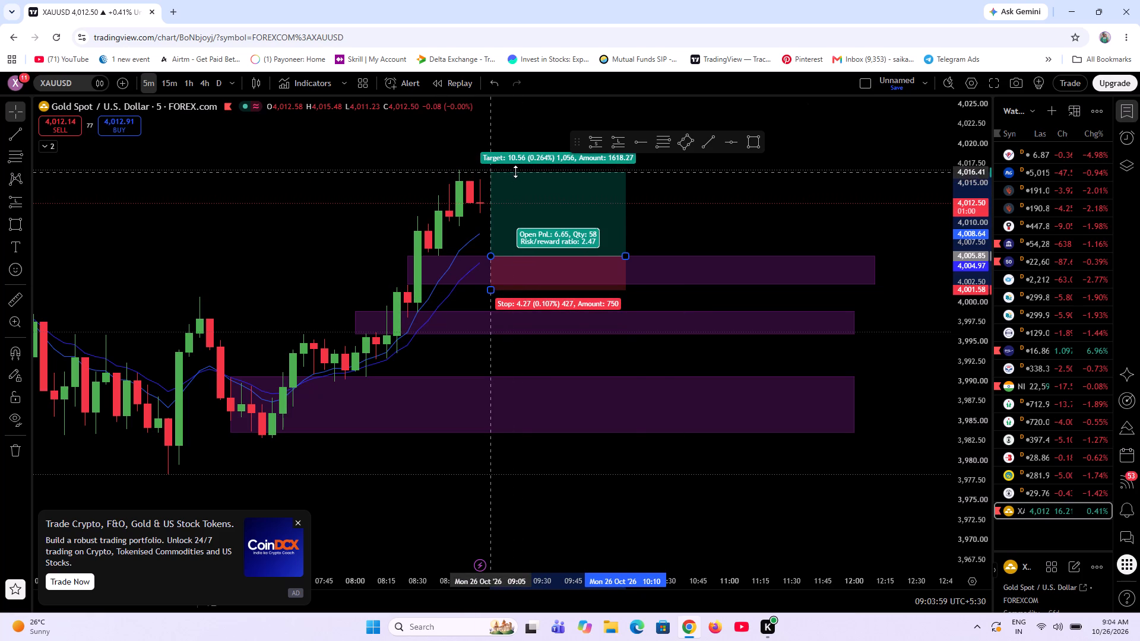
drag(515, 172, 555, 160)
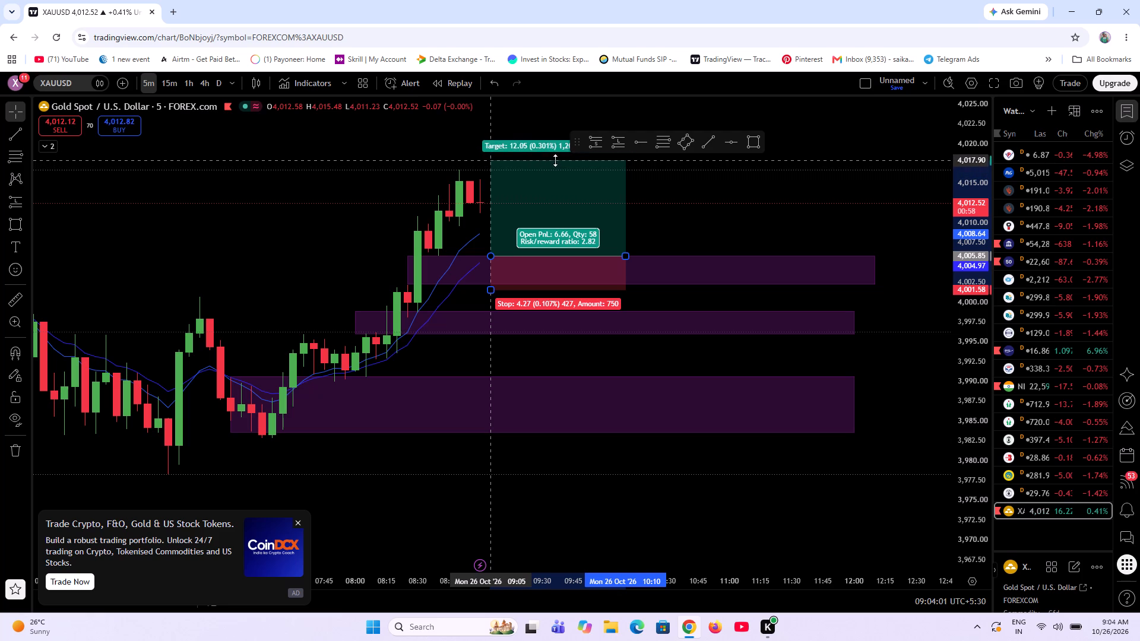
drag(555, 160, 568, 155)
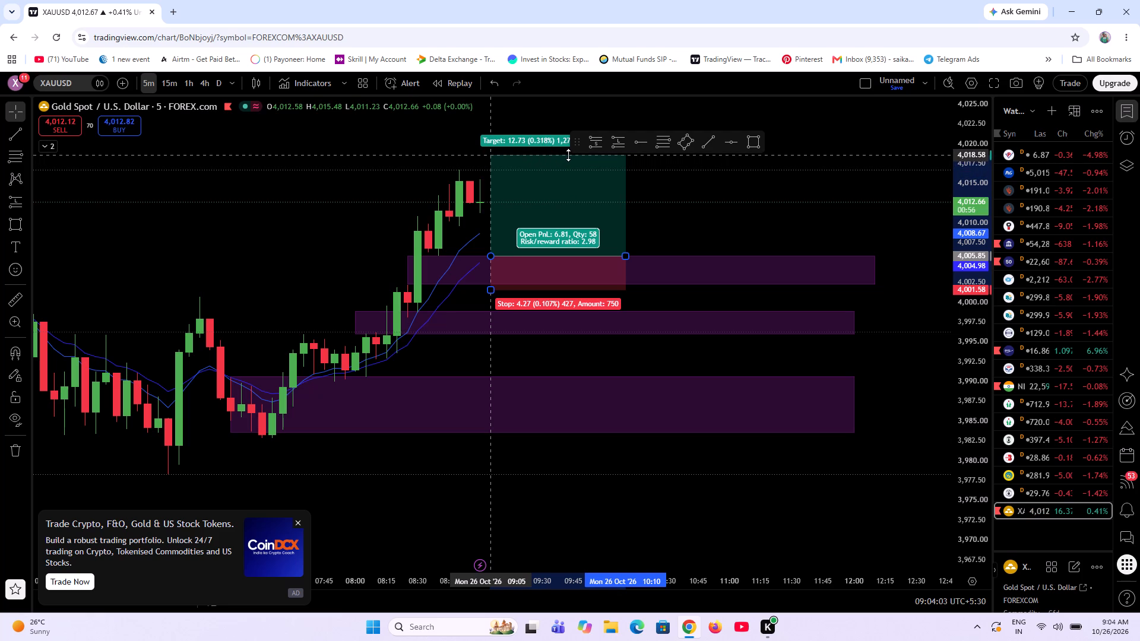
drag(568, 155, 569, 153)
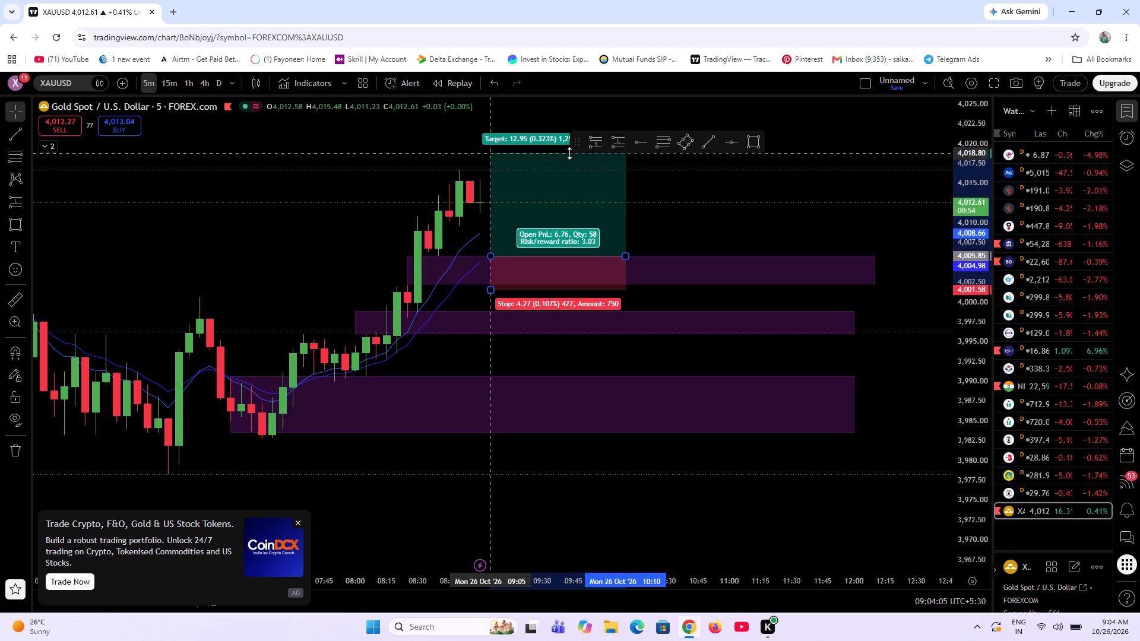
drag(569, 153, 568, 154)
click(768, 224)
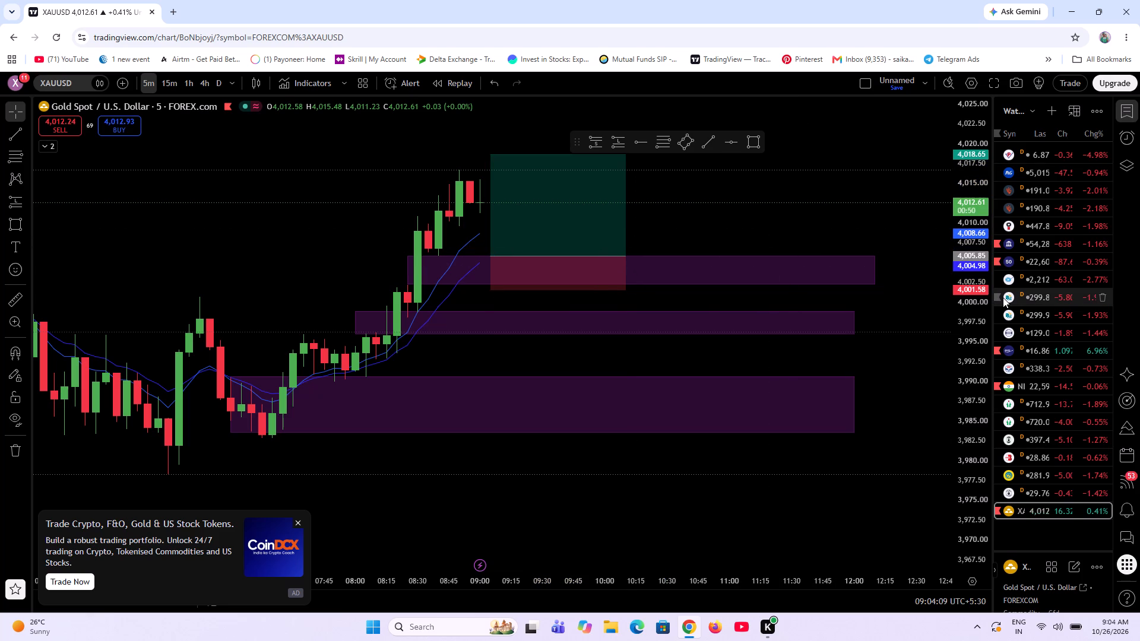
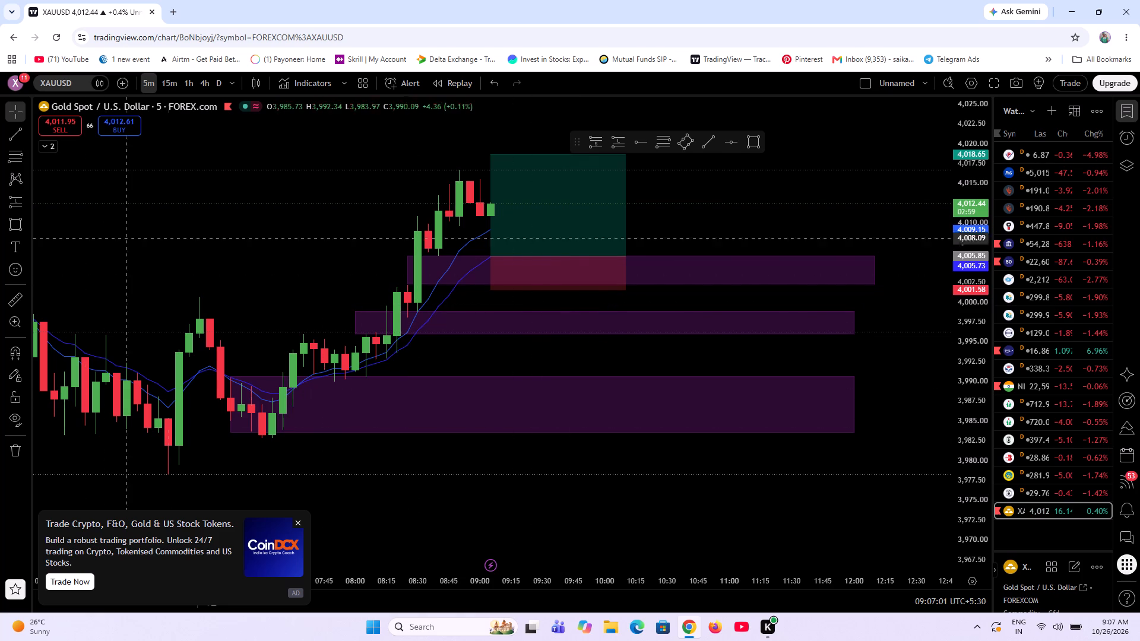
Examine gold's recent price action around the marked zones and the long position on the 1-hour chart.
click(180, 84)
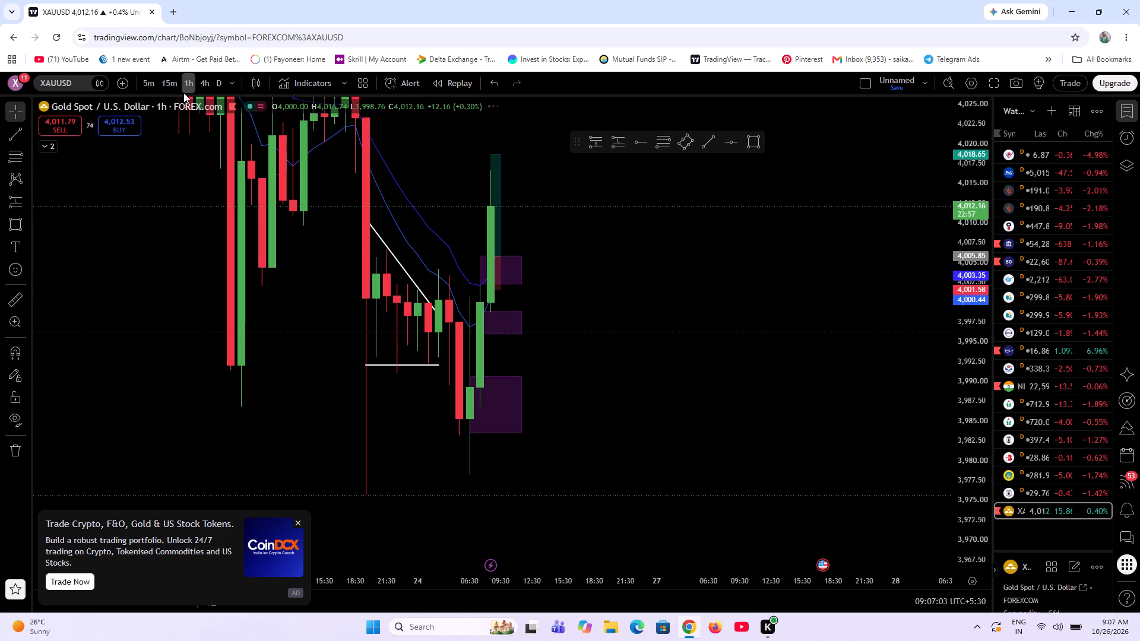
scroll(965, 372, down, 20)
scroll(965, 372, down, 4)
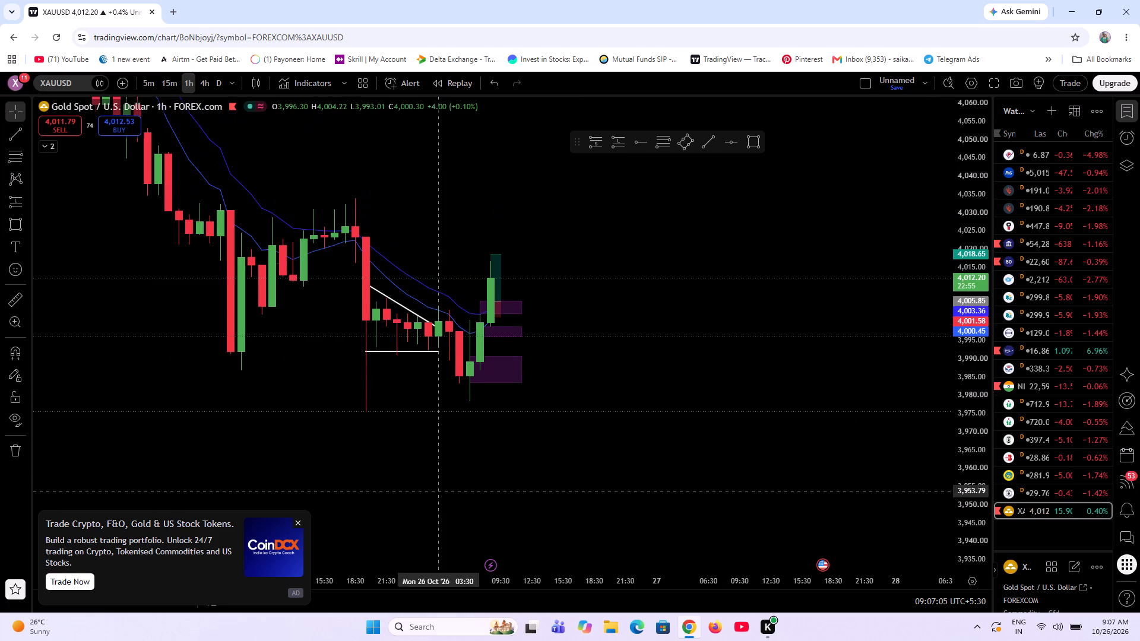
scroll(428, 488, up, 8)
drag(198, 429, 622, 456)
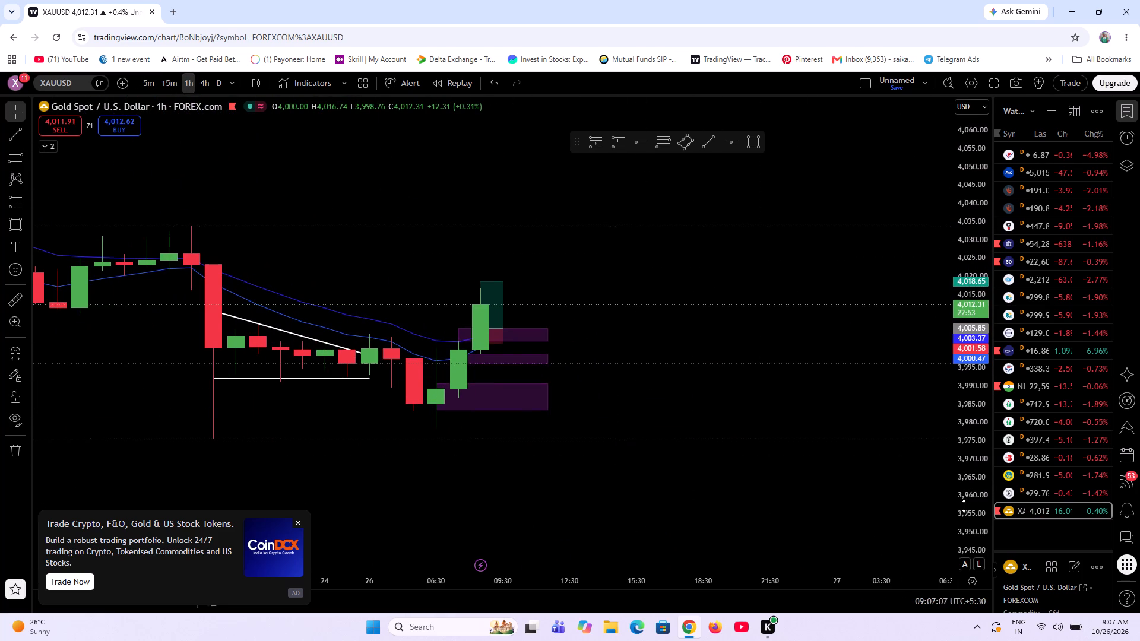
scroll(980, 508, up, 6)
drag(468, 519, 467, 453)
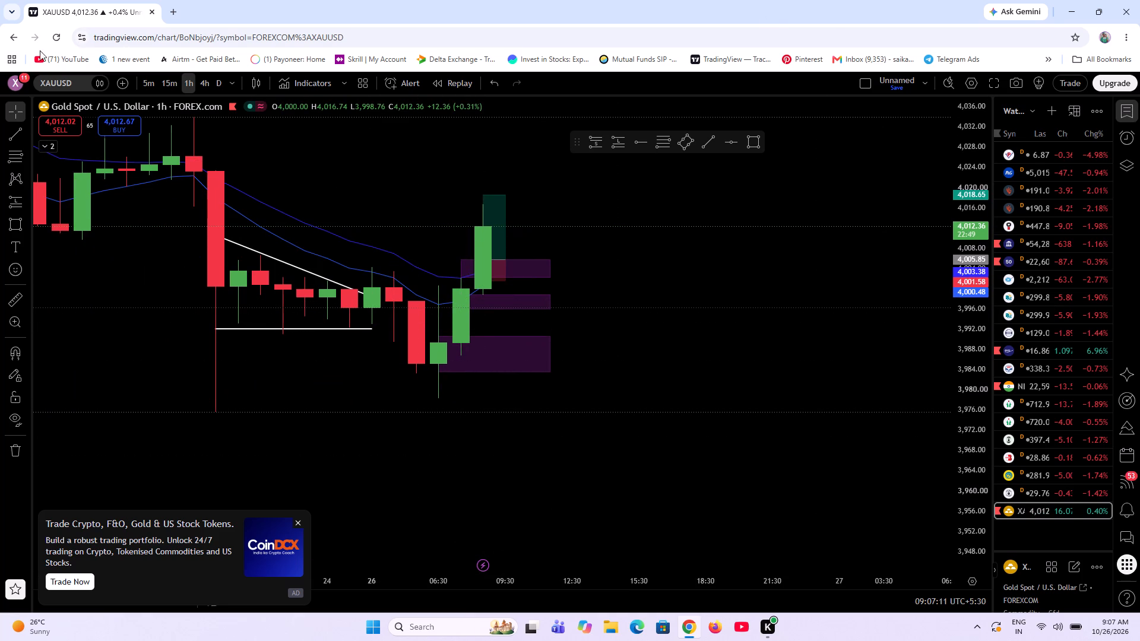
Examine the 15-minute chart's recent swing, the rectangle zones and the planned long position.
click(166, 82)
scroll(249, 459, down, 2)
scroll(249, 459, up, 6)
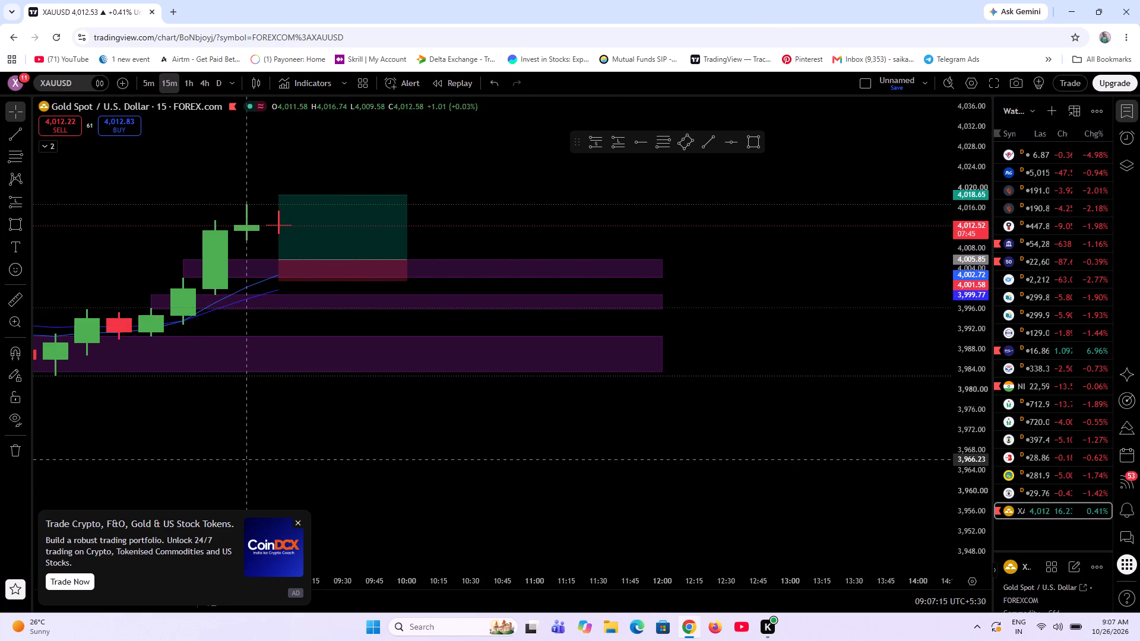
scroll(972, 506, up, 12)
drag(417, 525, 617, 463)
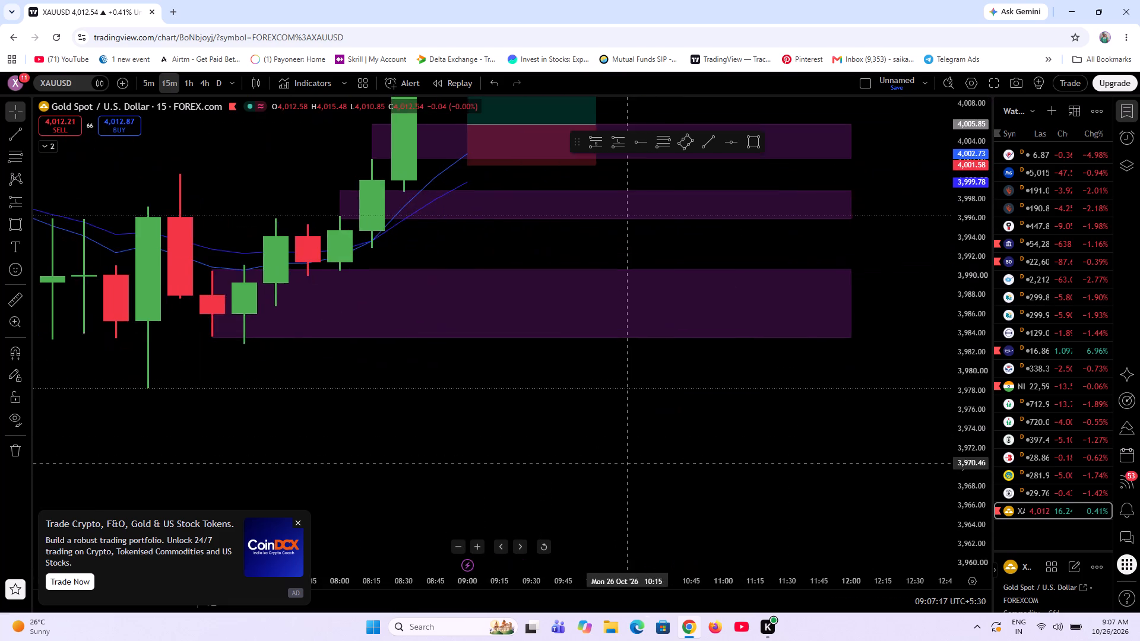
drag(617, 463, 620, 461)
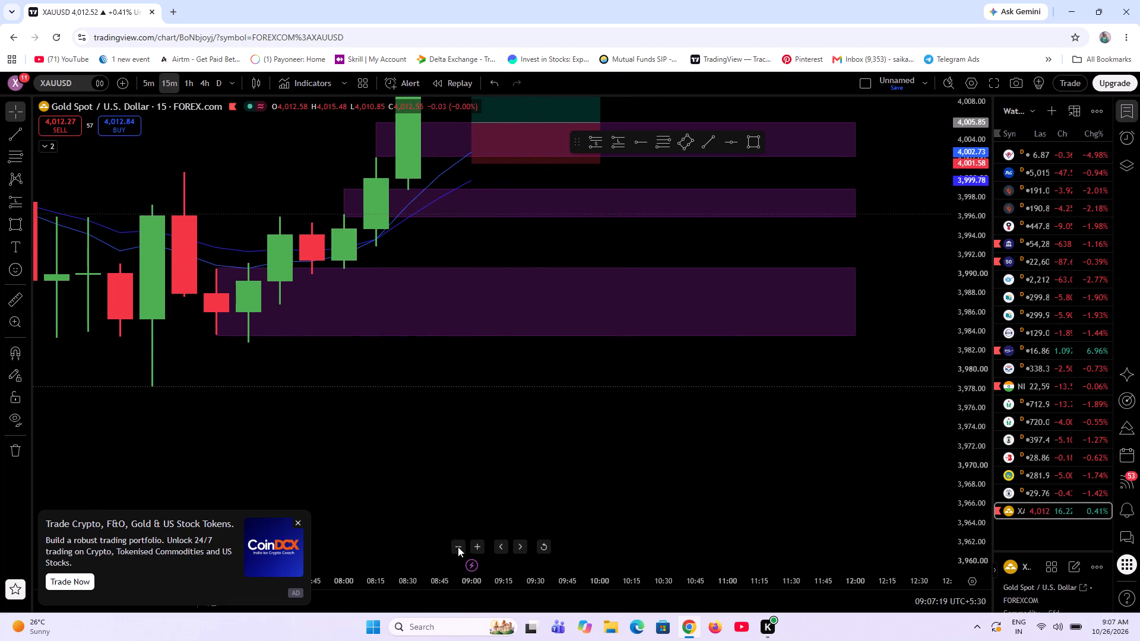
triple_click(458, 547)
scroll(594, 462, down, 6)
drag(751, 408, 568, 493)
scroll(724, 489, up, 2)
scroll(1000, 469, up, 1)
scroll(1001, 471, down, 5)
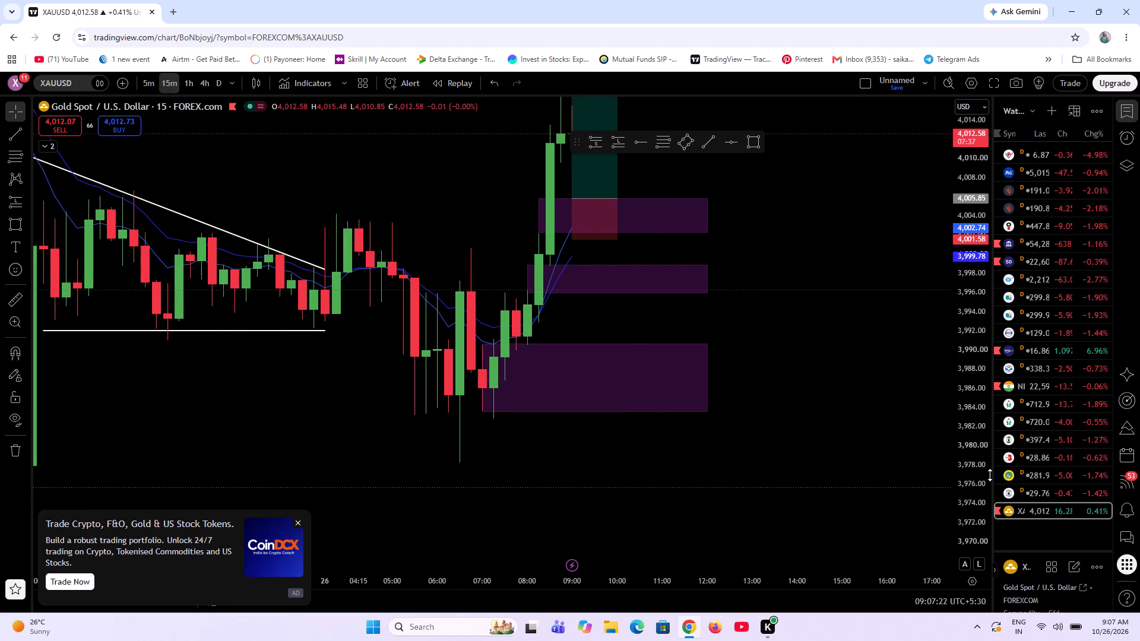
scroll(981, 485, down, 13)
scroll(650, 422, up, 7)
drag(382, 442, 690, 475)
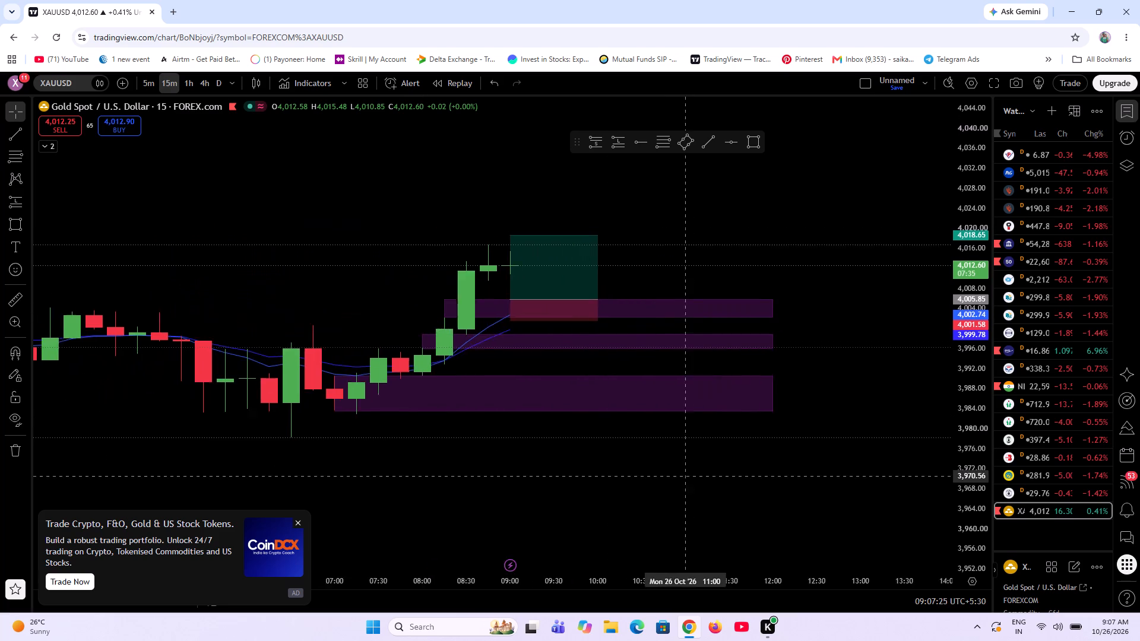
drag(690, 475, 726, 464)
scroll(984, 492, up, 6)
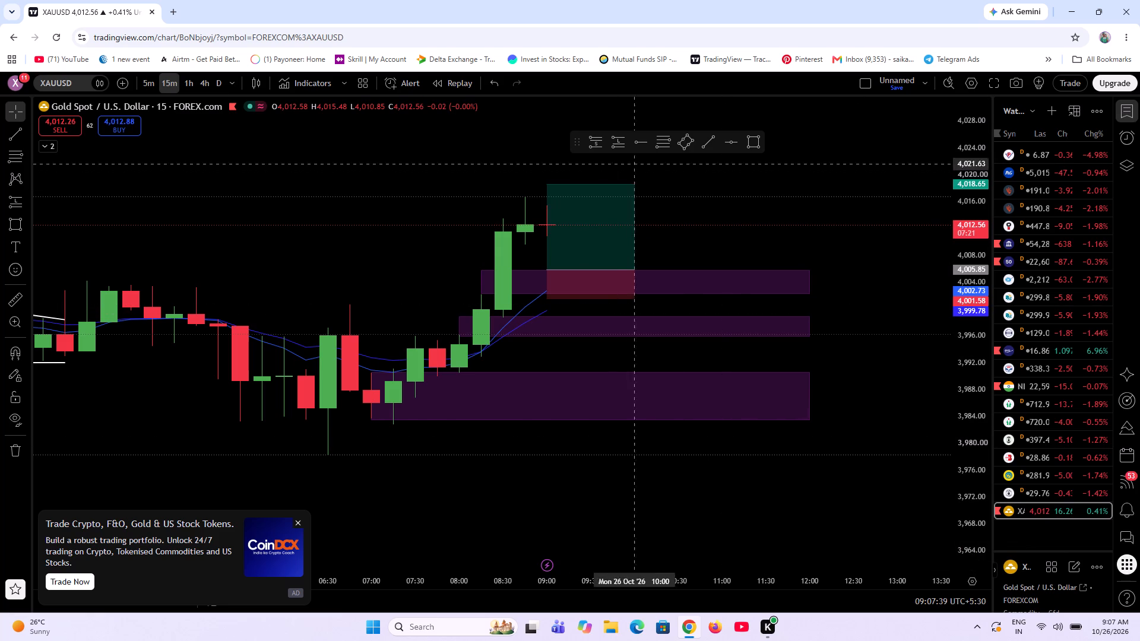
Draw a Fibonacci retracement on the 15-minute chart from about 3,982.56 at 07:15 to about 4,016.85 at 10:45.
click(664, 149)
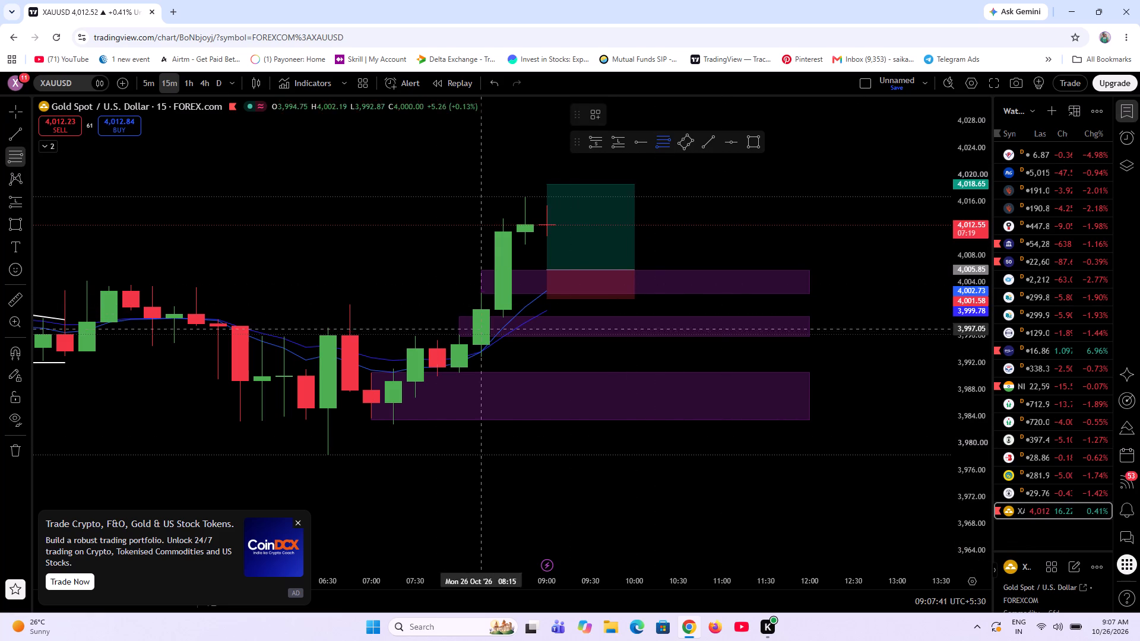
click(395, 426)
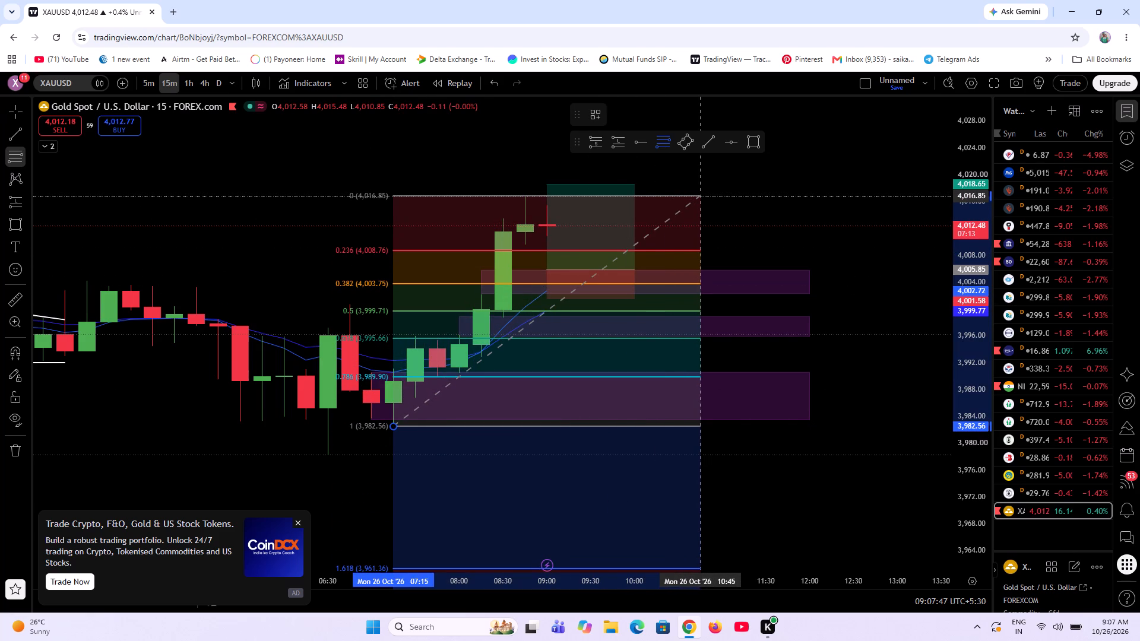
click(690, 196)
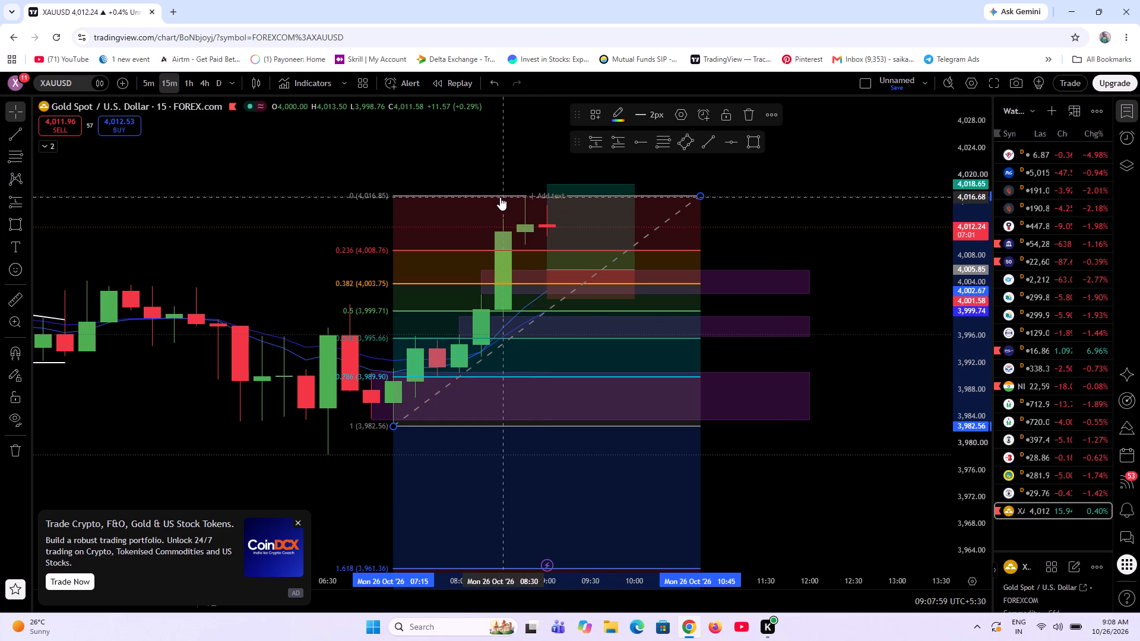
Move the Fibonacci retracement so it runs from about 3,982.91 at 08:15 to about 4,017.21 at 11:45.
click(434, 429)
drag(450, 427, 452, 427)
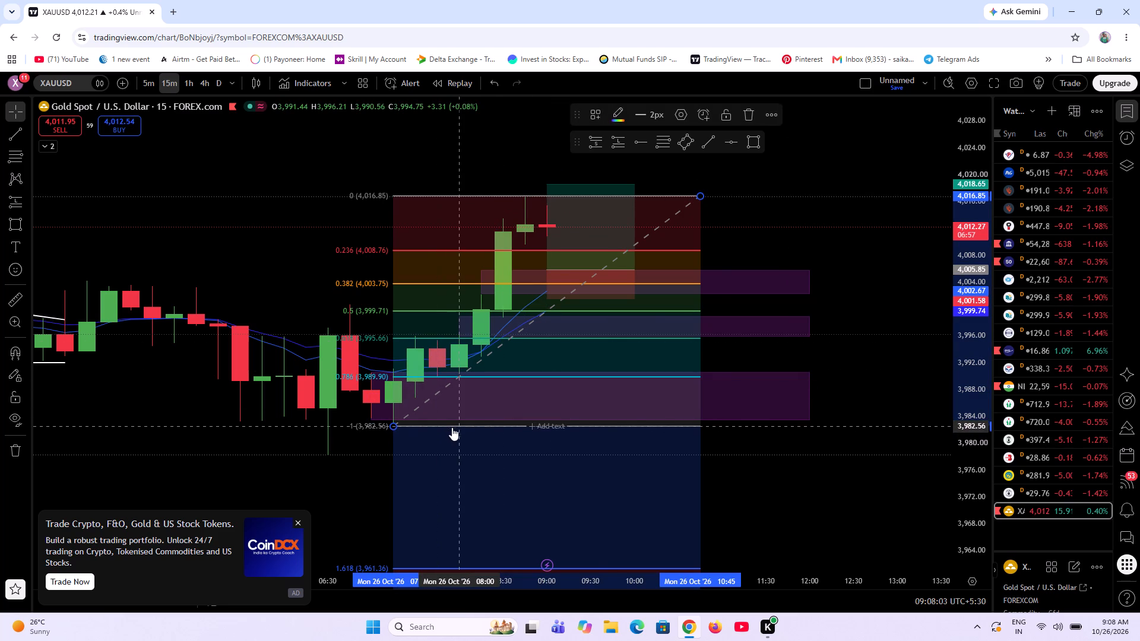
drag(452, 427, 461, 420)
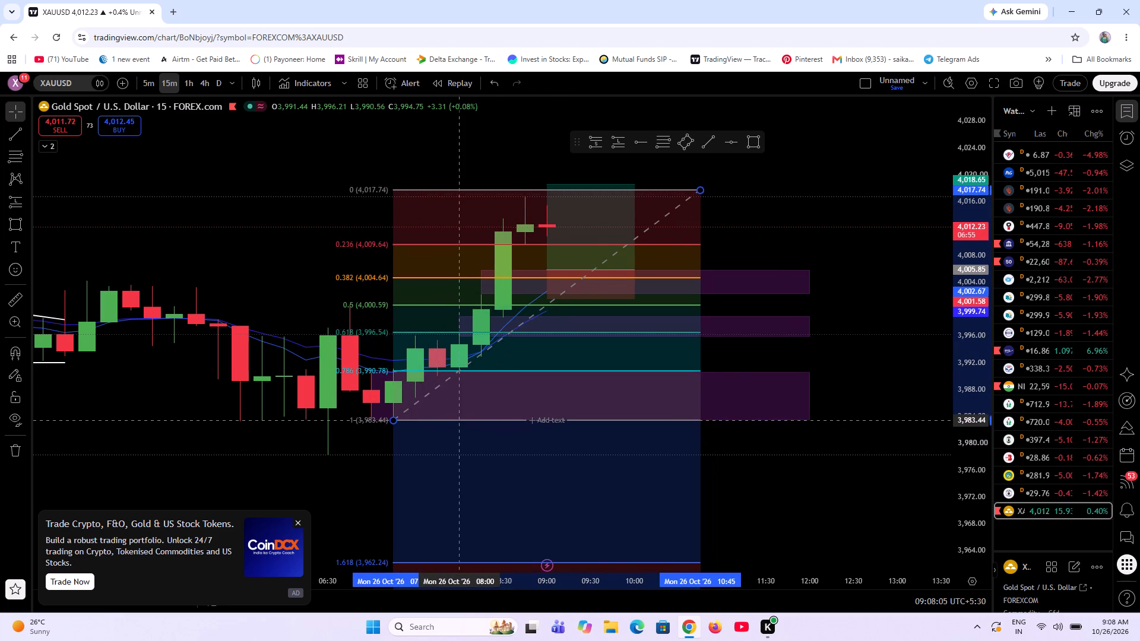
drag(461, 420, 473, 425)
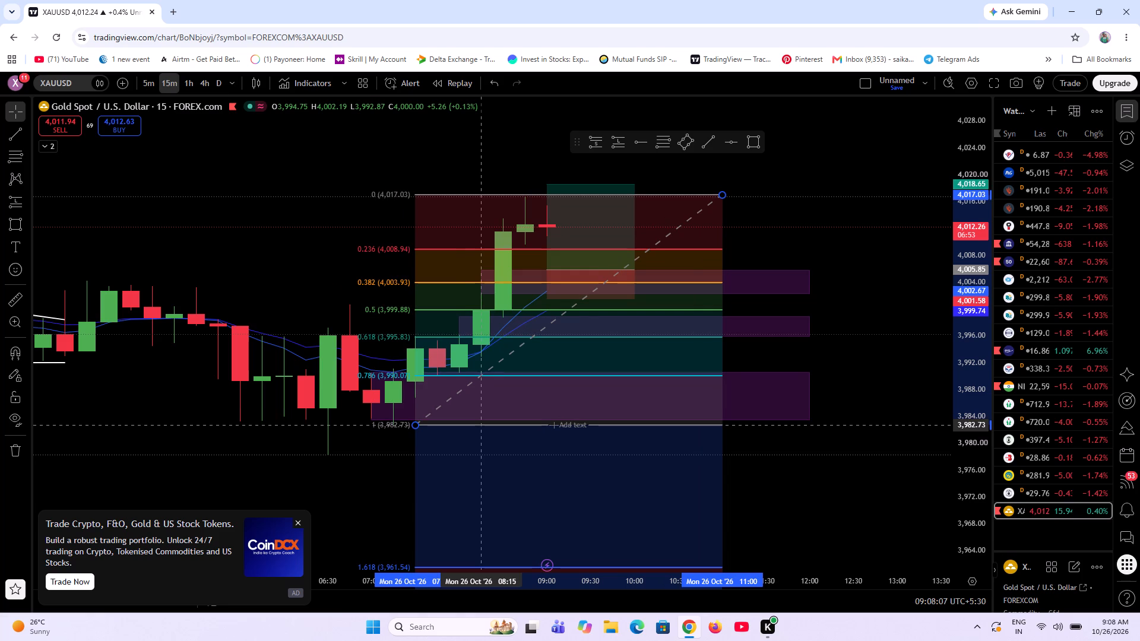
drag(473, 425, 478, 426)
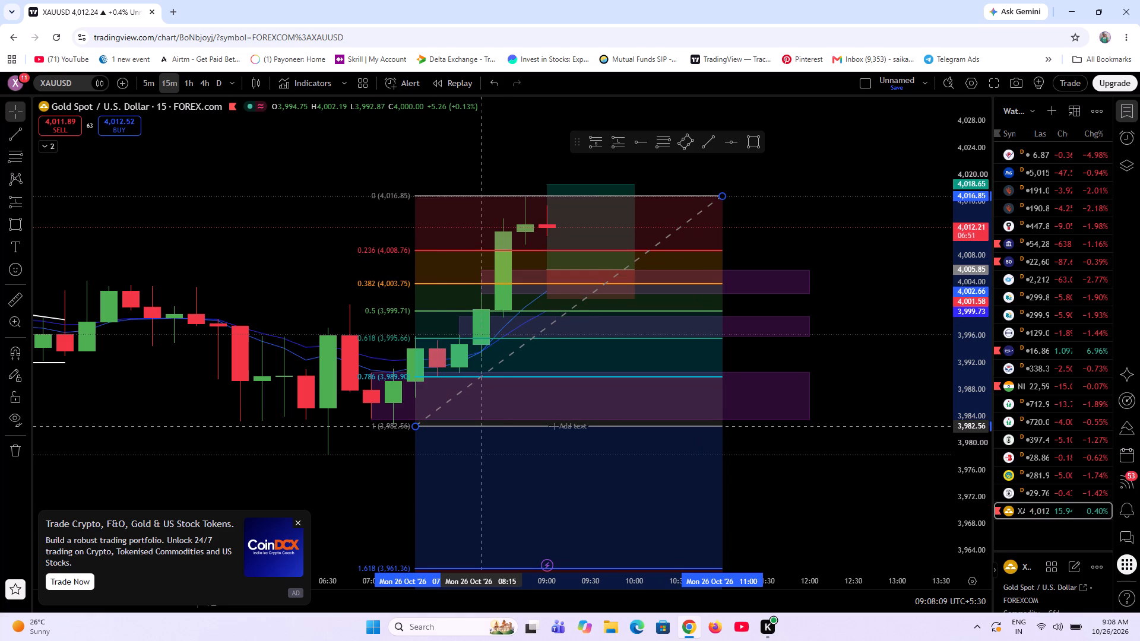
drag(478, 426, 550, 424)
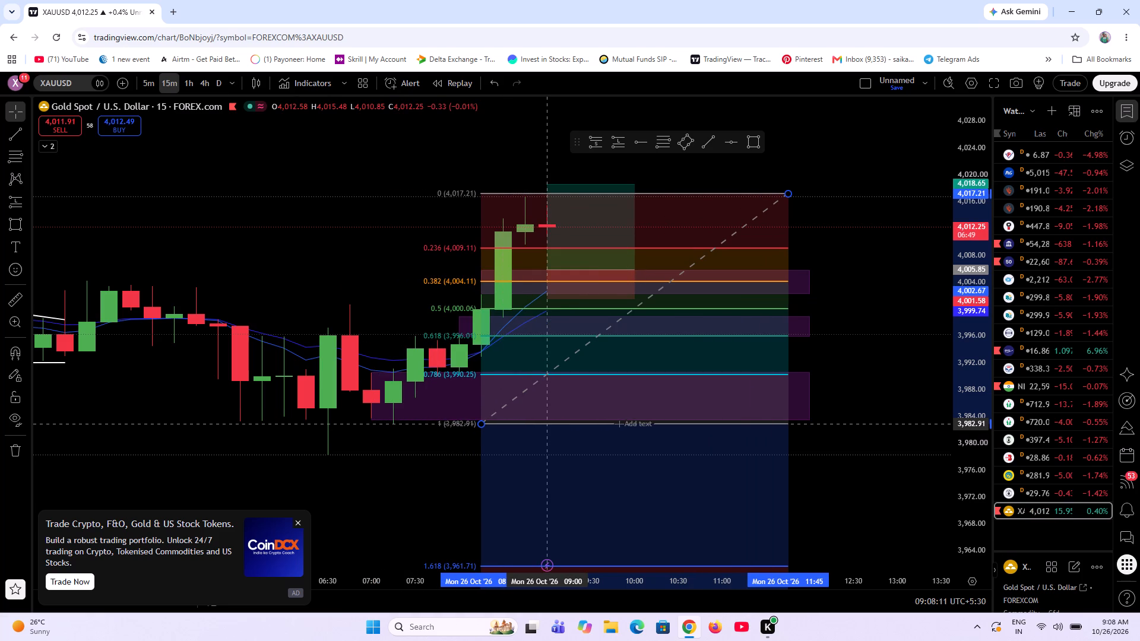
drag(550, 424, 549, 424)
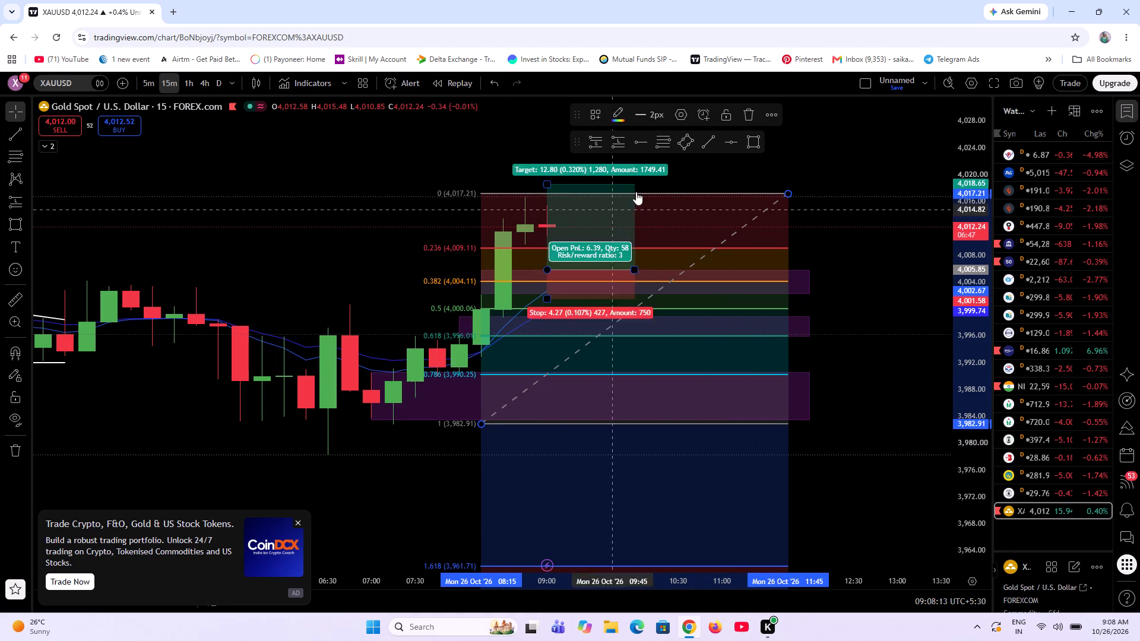
Review the Fibonacci retracement's style, coordinates and visibility settings without changing them.
click(681, 120)
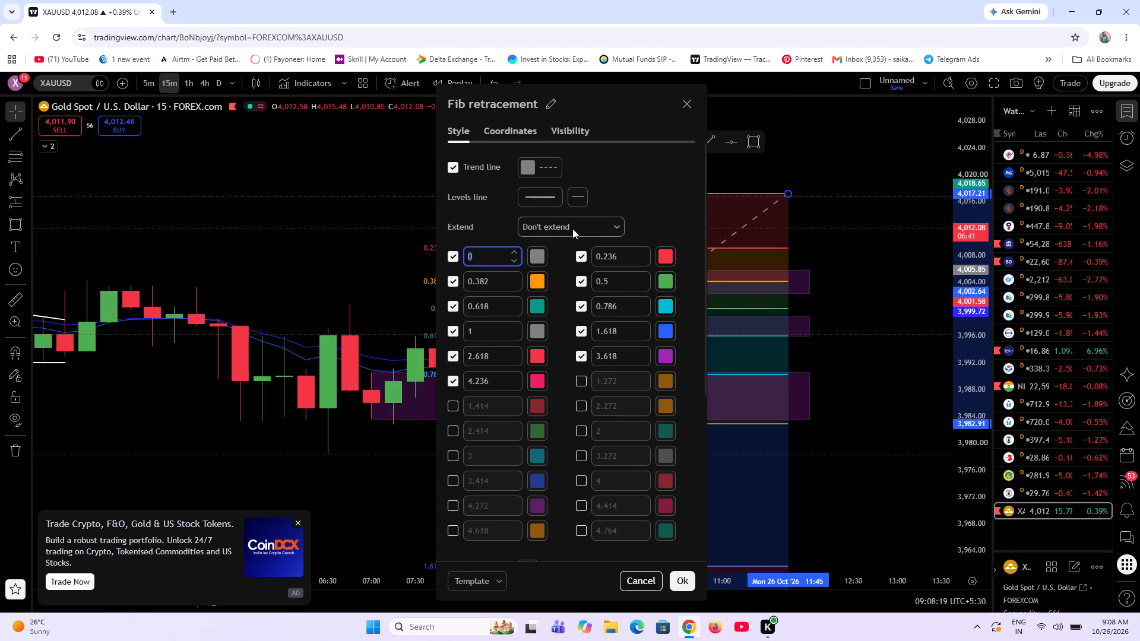
click(517, 129)
click(564, 123)
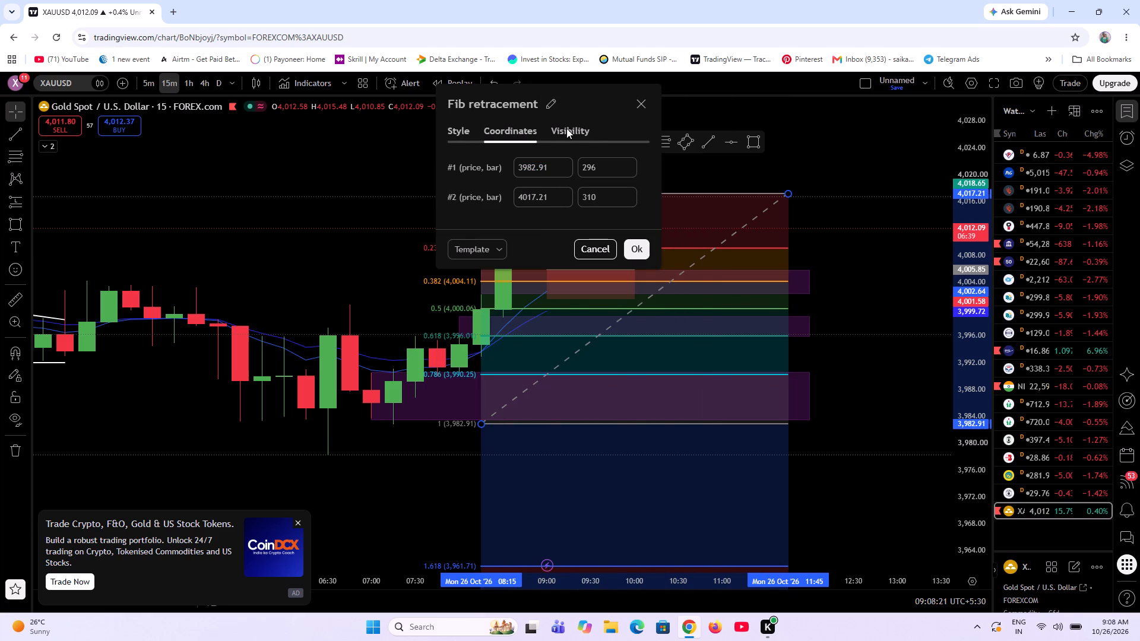
click(566, 128)
click(510, 135)
click(452, 135)
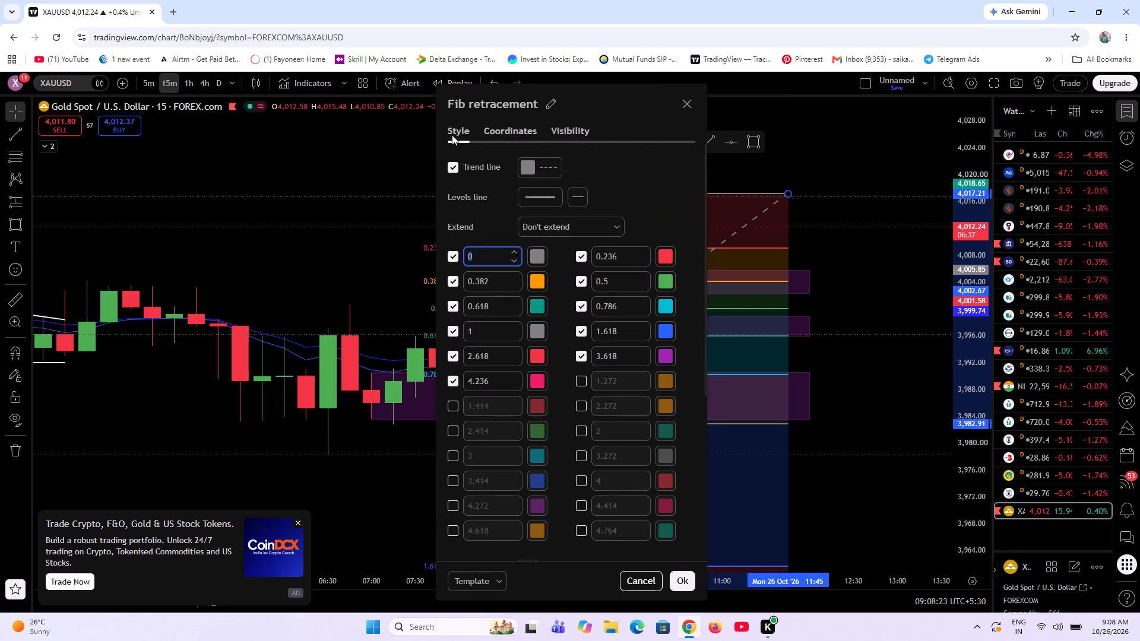
click(636, 577)
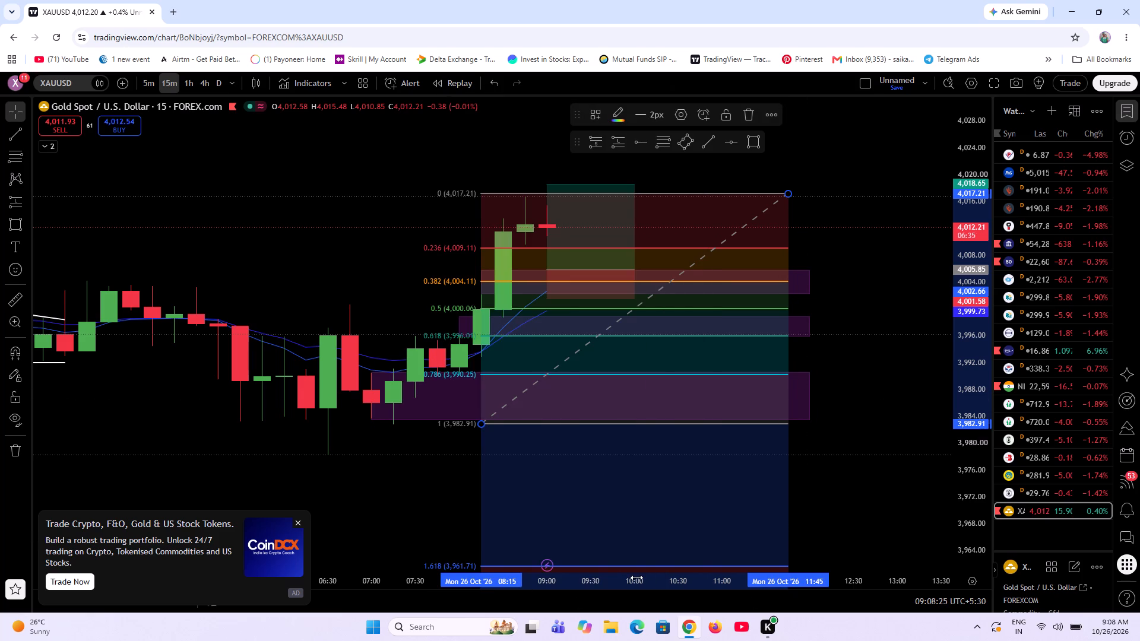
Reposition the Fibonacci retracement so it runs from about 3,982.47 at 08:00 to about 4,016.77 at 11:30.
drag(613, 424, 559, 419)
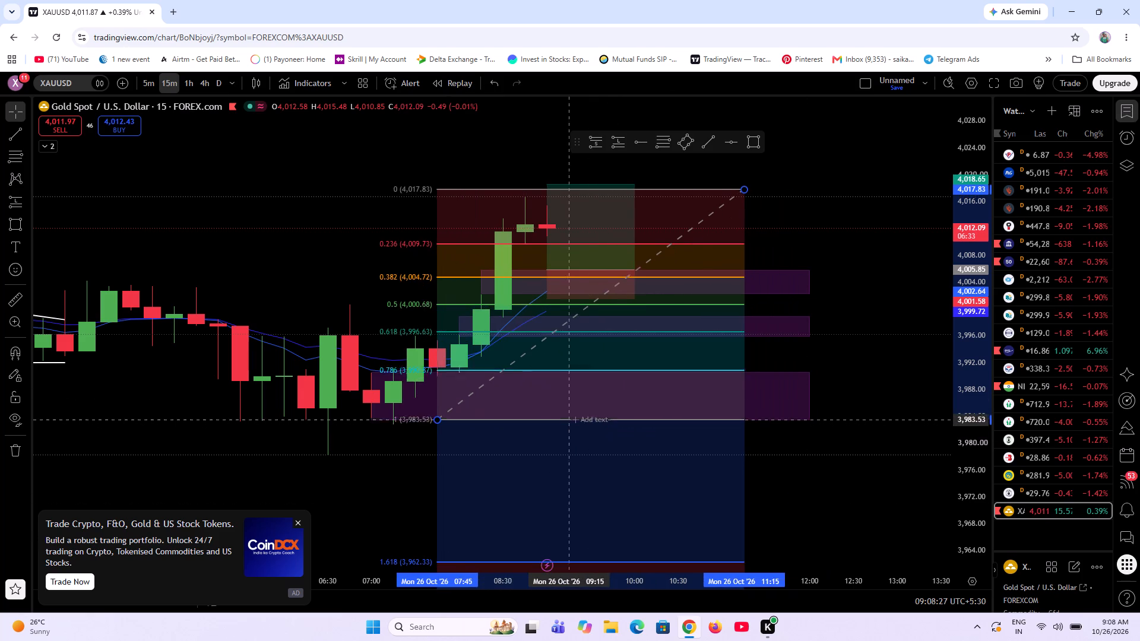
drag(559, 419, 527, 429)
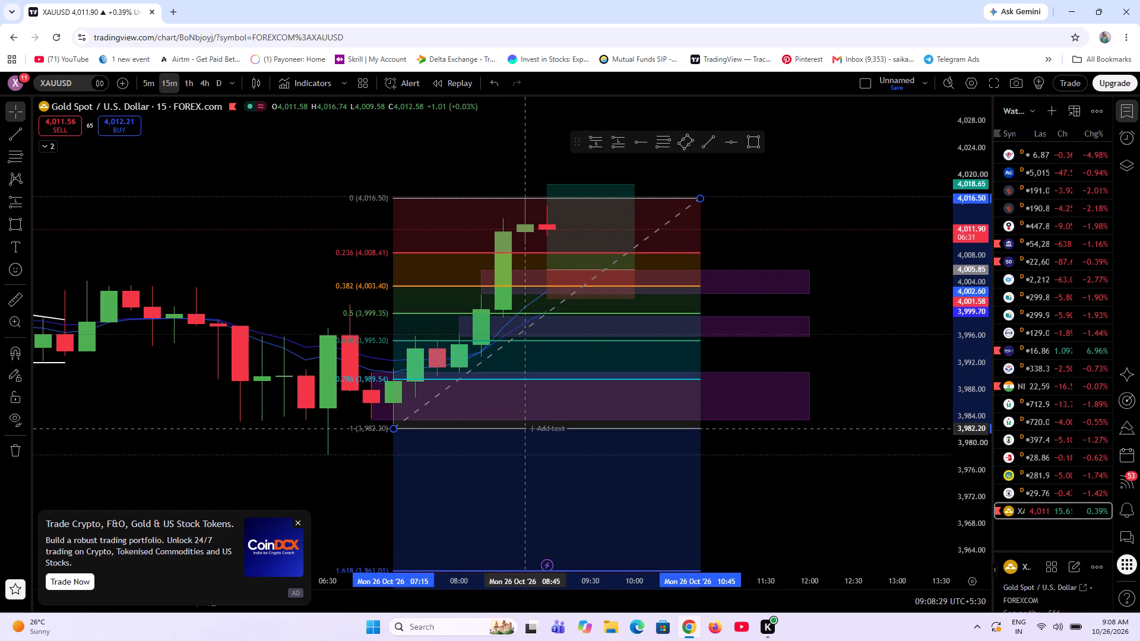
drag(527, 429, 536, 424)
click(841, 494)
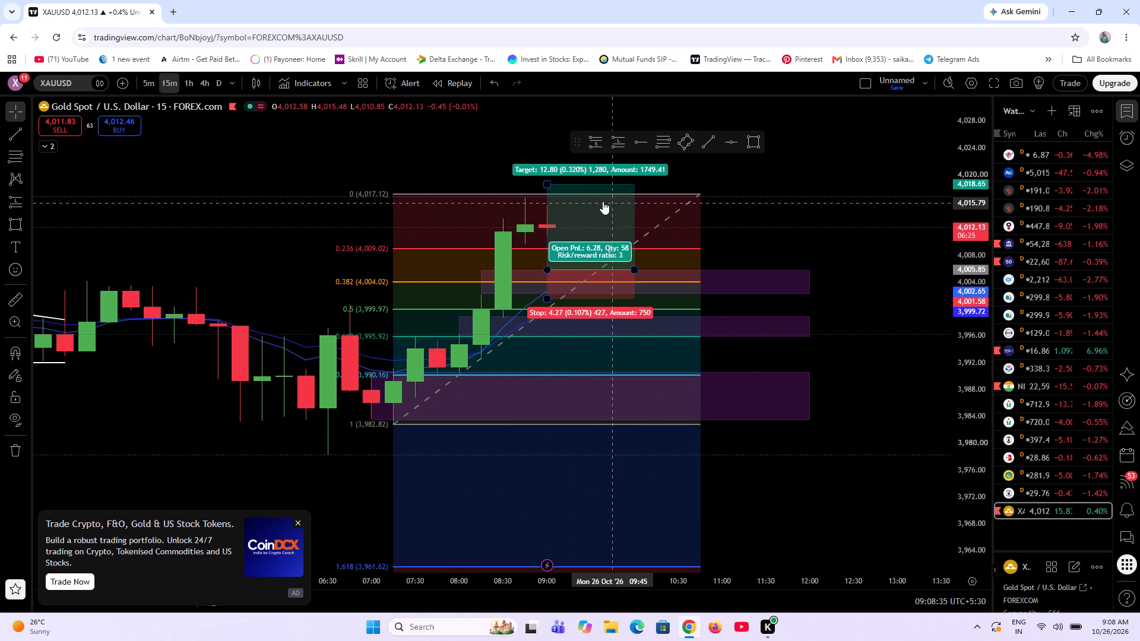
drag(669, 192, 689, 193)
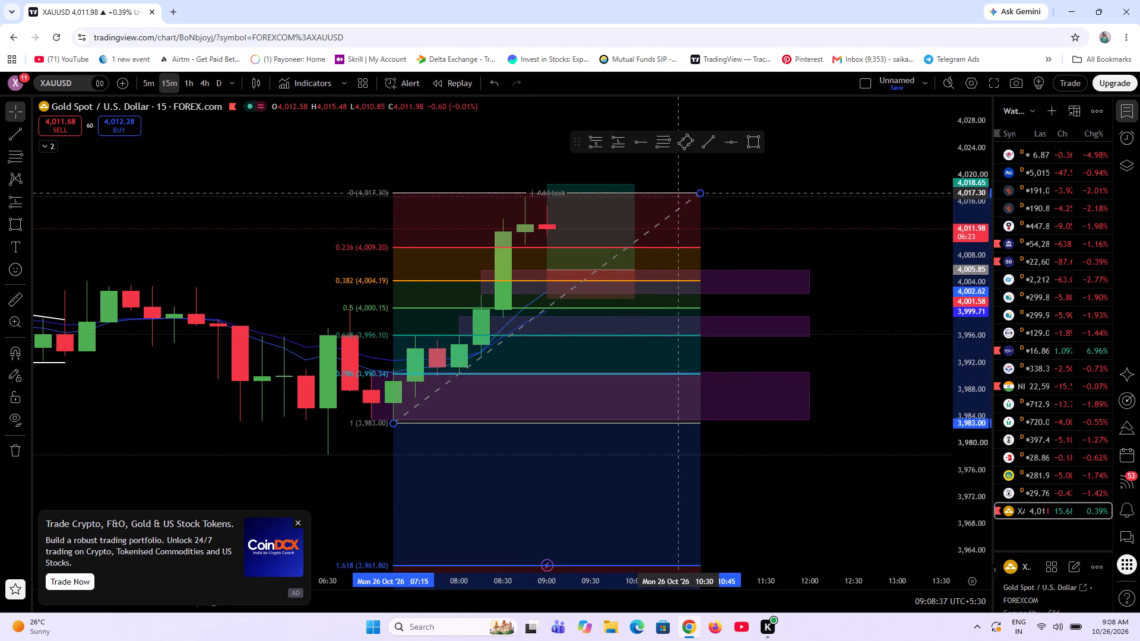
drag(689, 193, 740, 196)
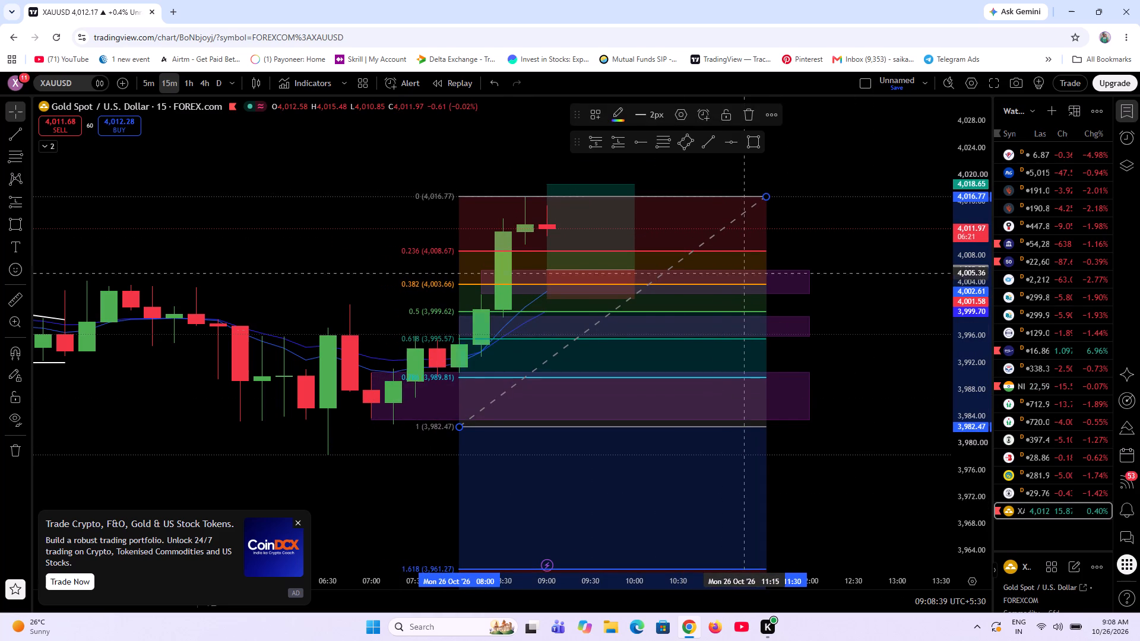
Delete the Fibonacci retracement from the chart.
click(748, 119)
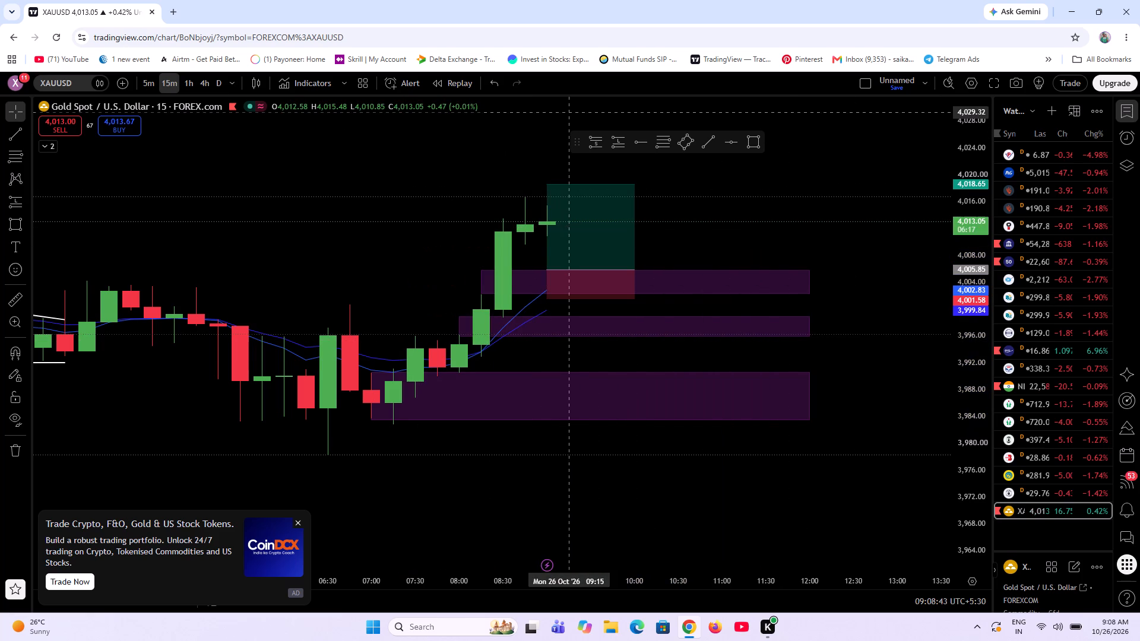
Open YouTube in a new browser tab and search for "febonachi golden zone".
click(169, 9)
click(76, 58)
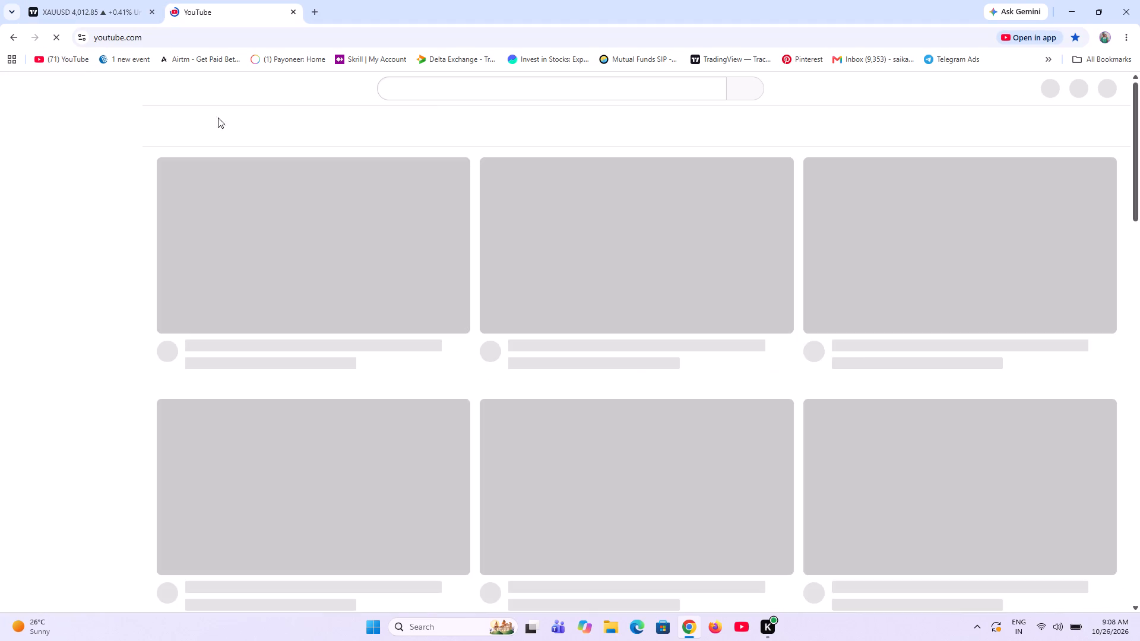
click(496, 90)
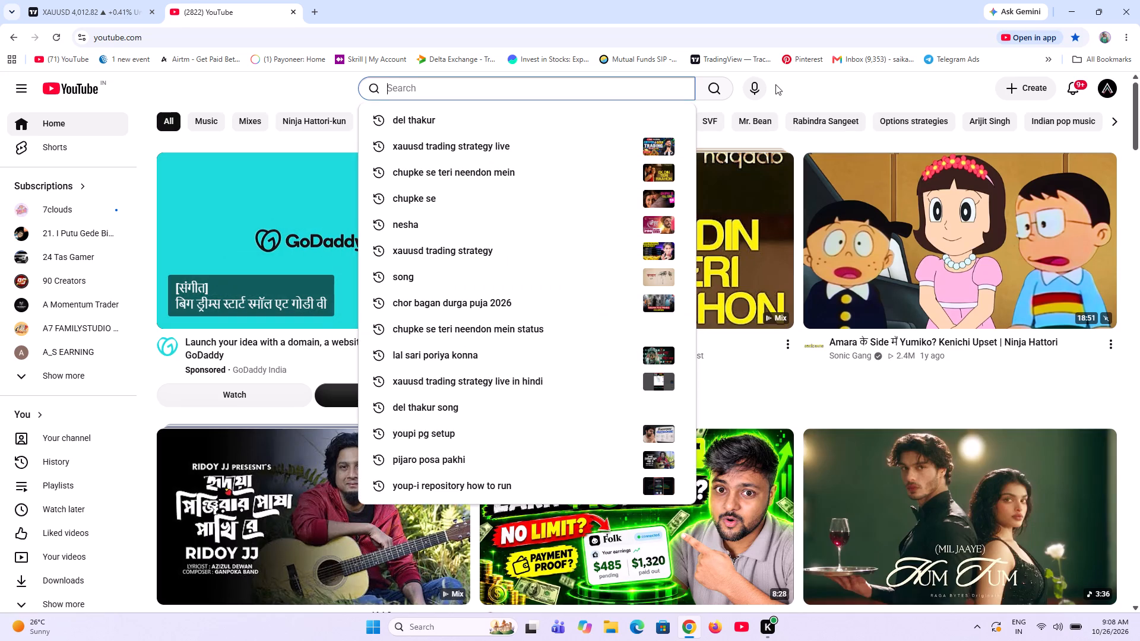
text(febo)
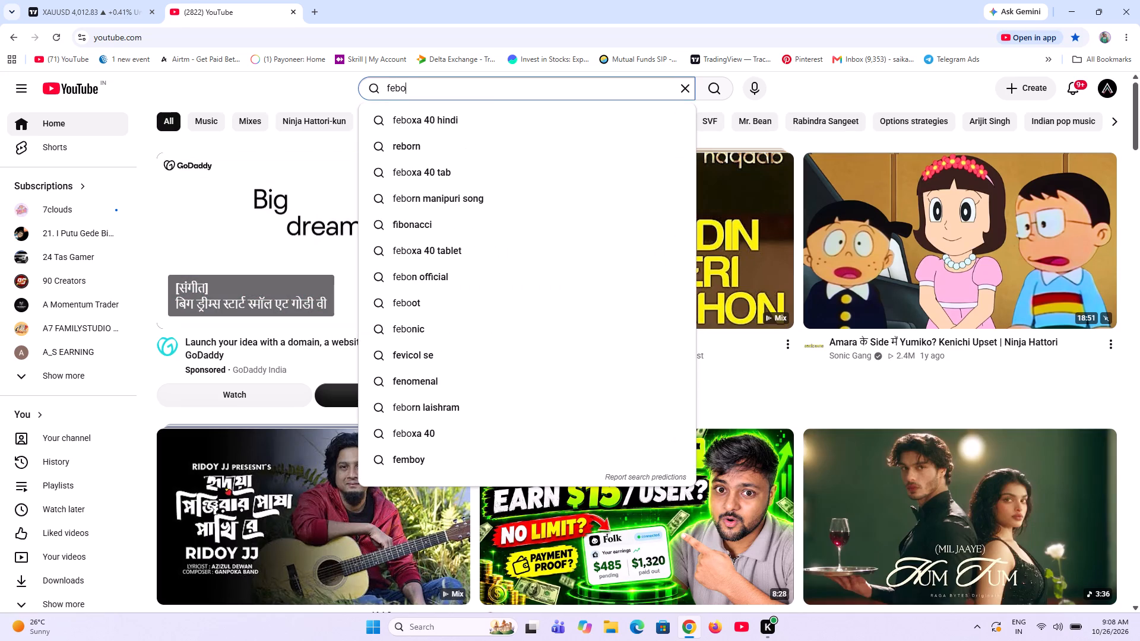
text(nachi)
key(space)
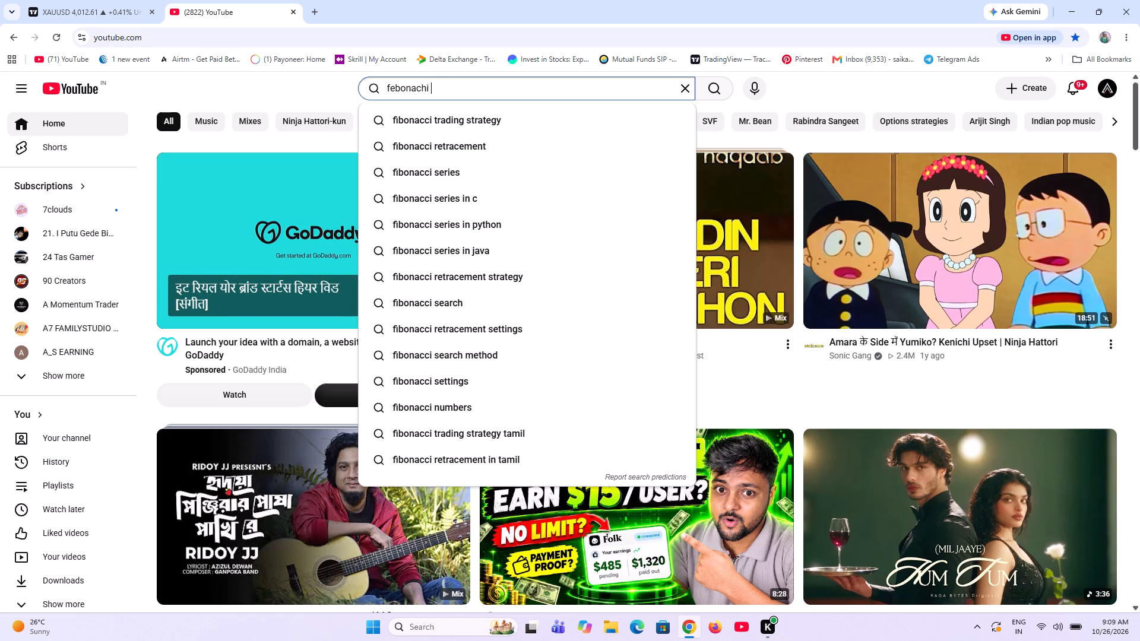
text(golden)
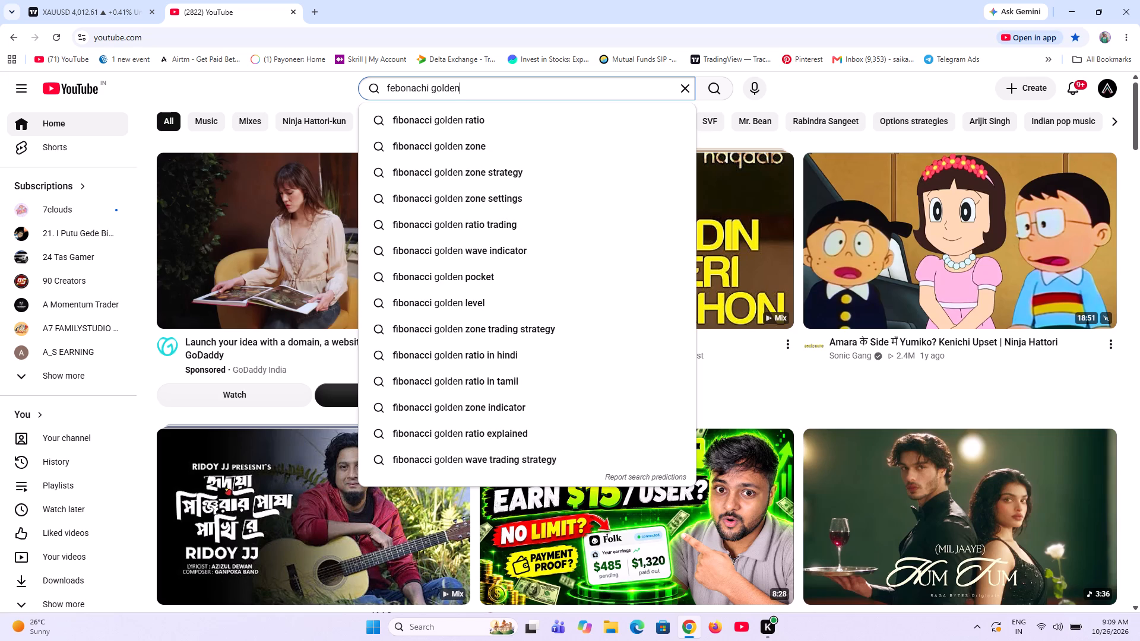
key(space)
text(j)
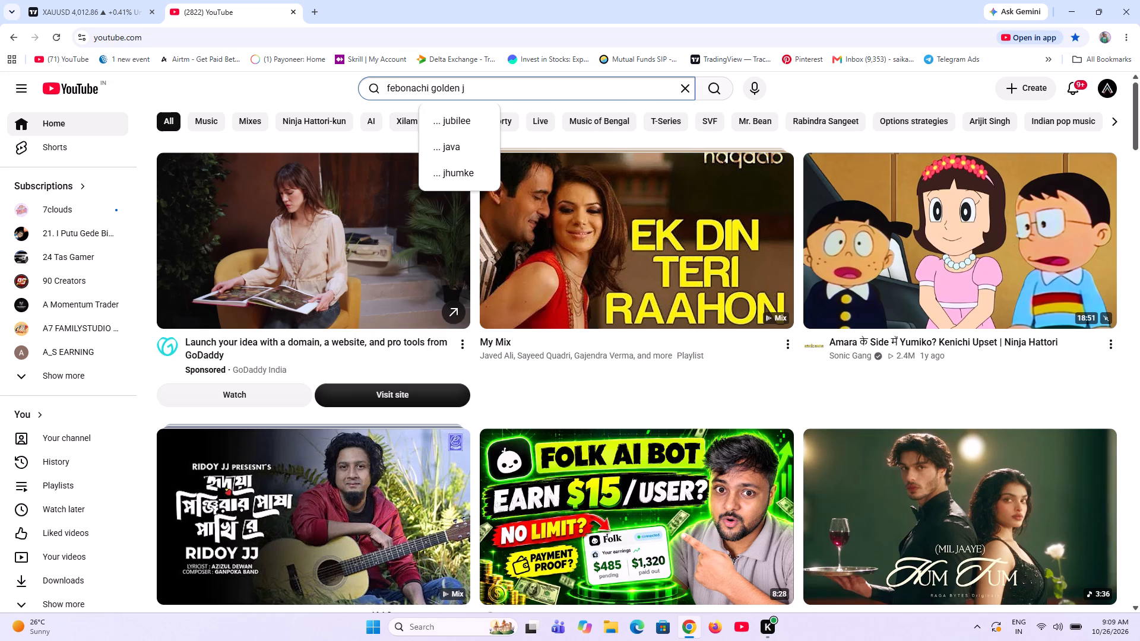
key(BackSpace)
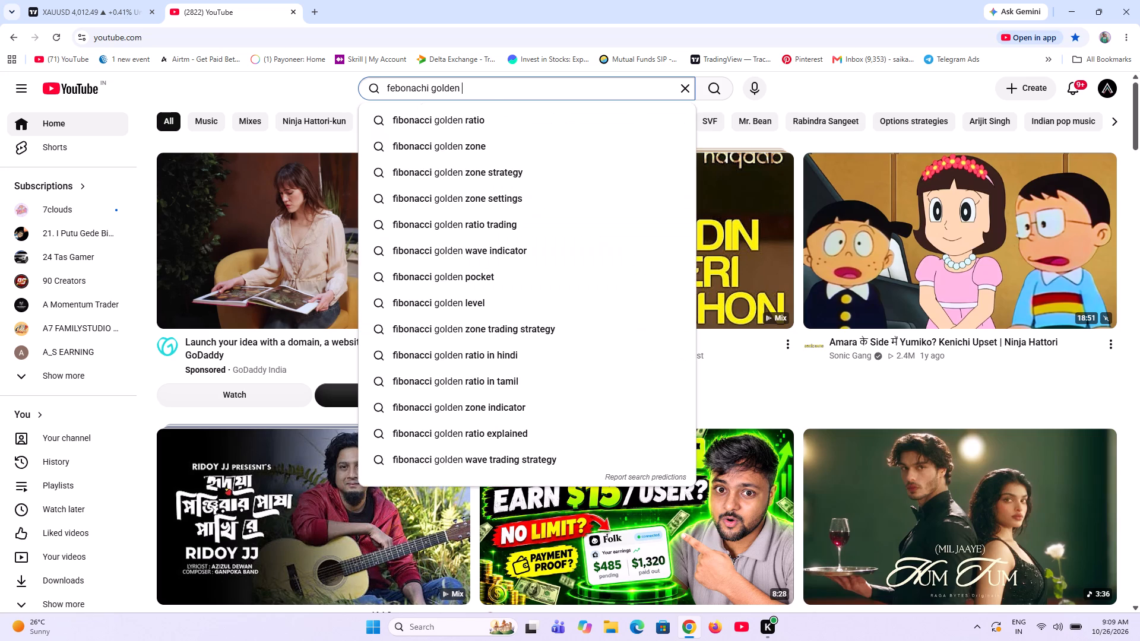
text(zone)
key(Return)
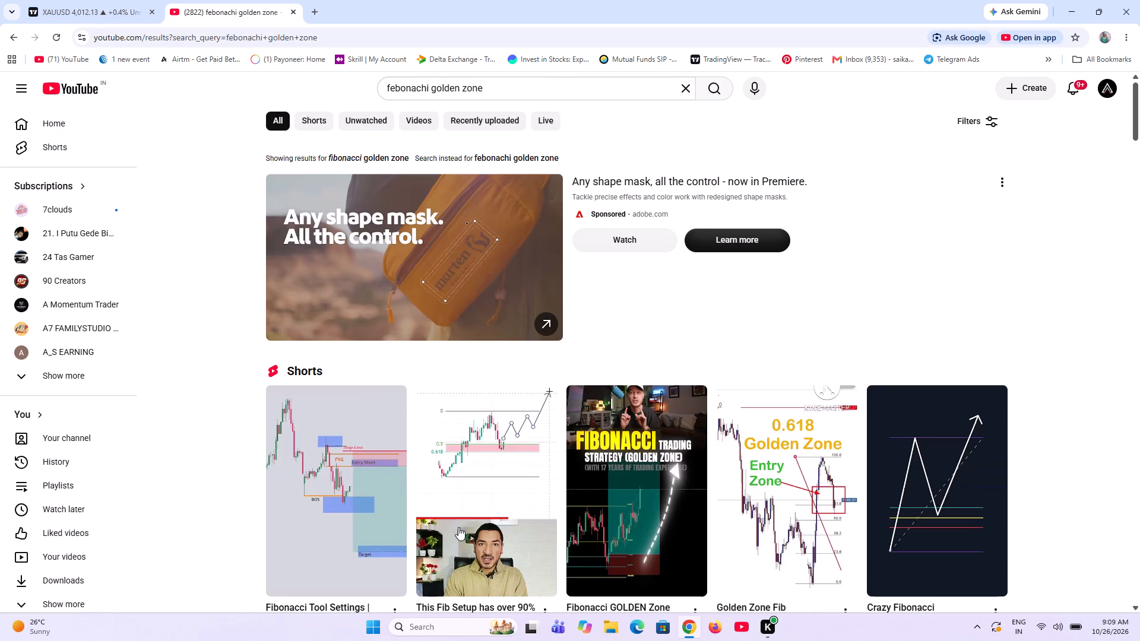
Look briefly at the short "Golden Zone Fib Retracement in Trading" and return to the search results.
scroll(320, 533, down, 2)
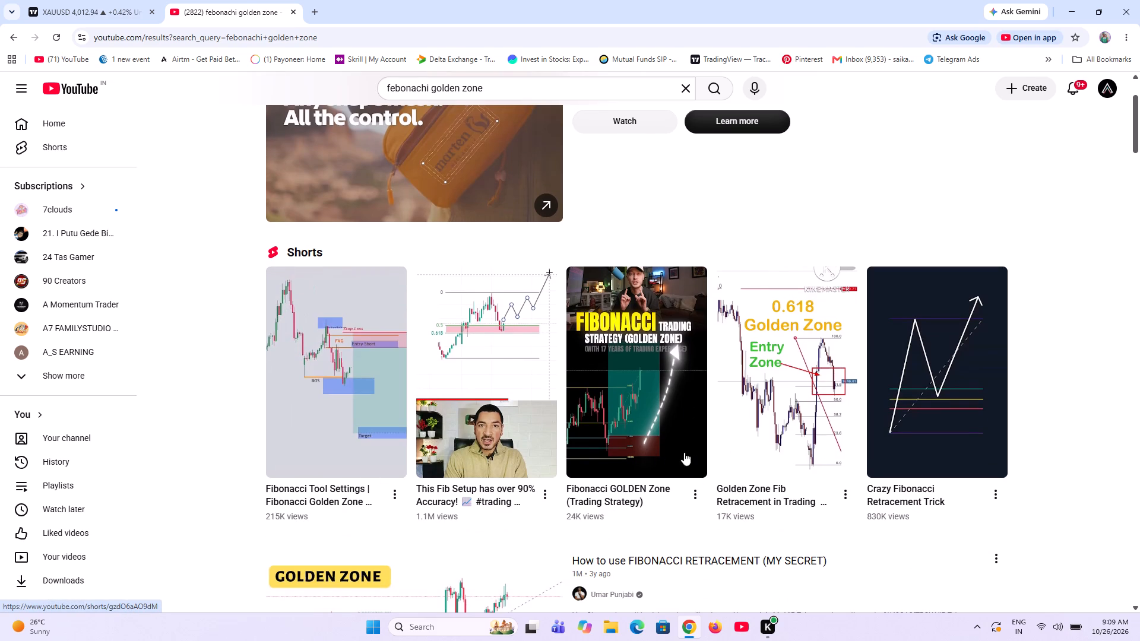
click(828, 424)
click(632, 453)
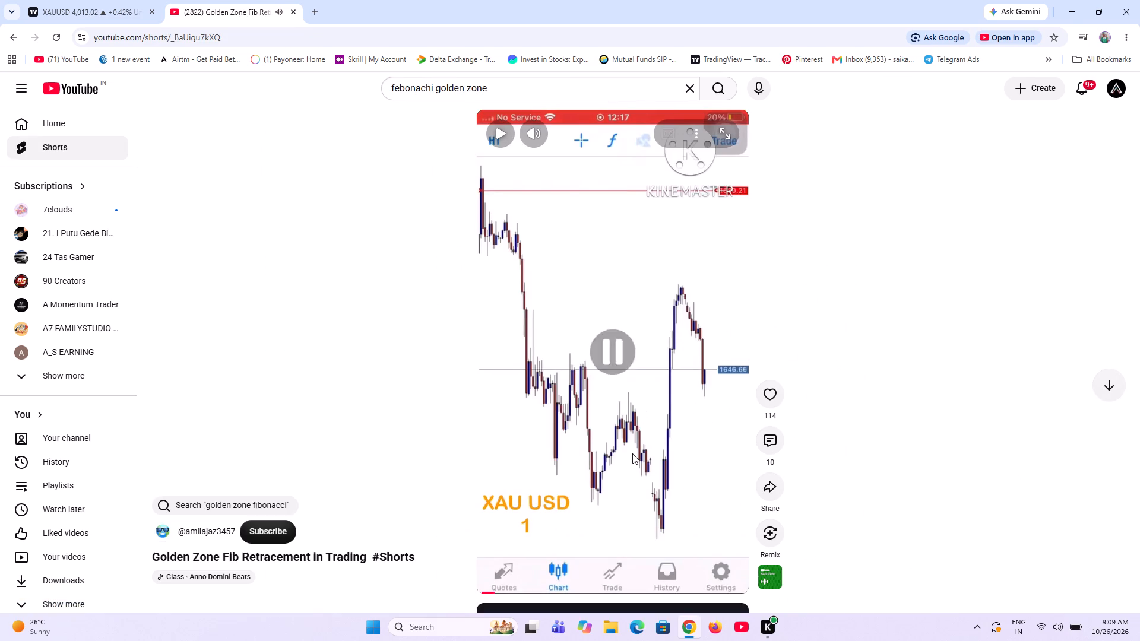
click(14, 42)
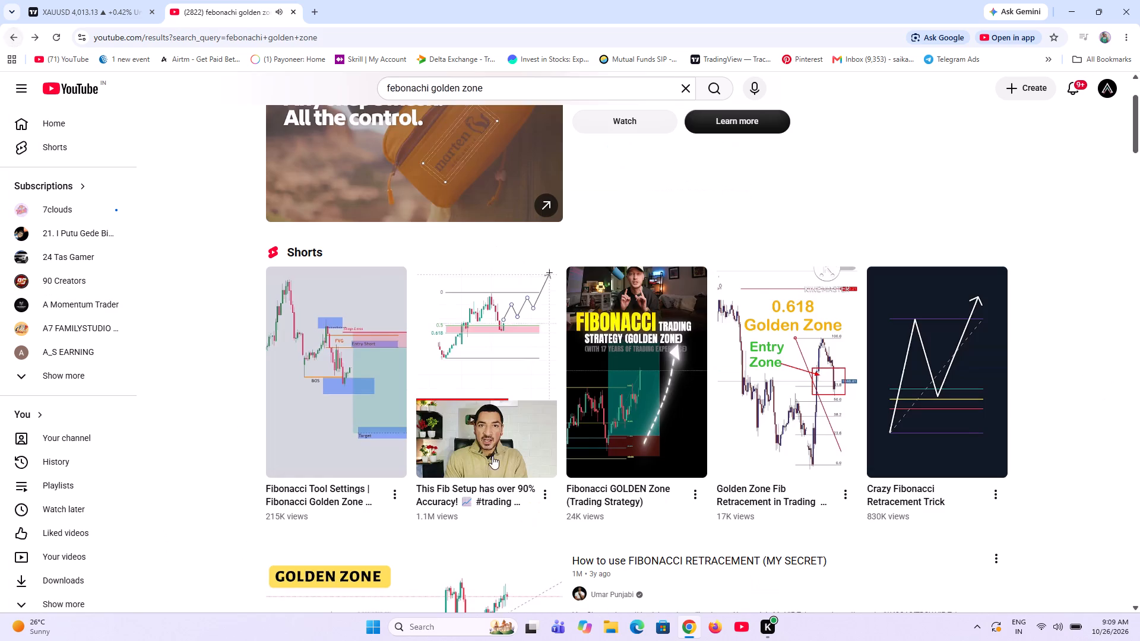
Watch the short "This Fib Setup has over 90% Accuracy!" for its golden-zone levels, pause it and return to the results.
click(496, 439)
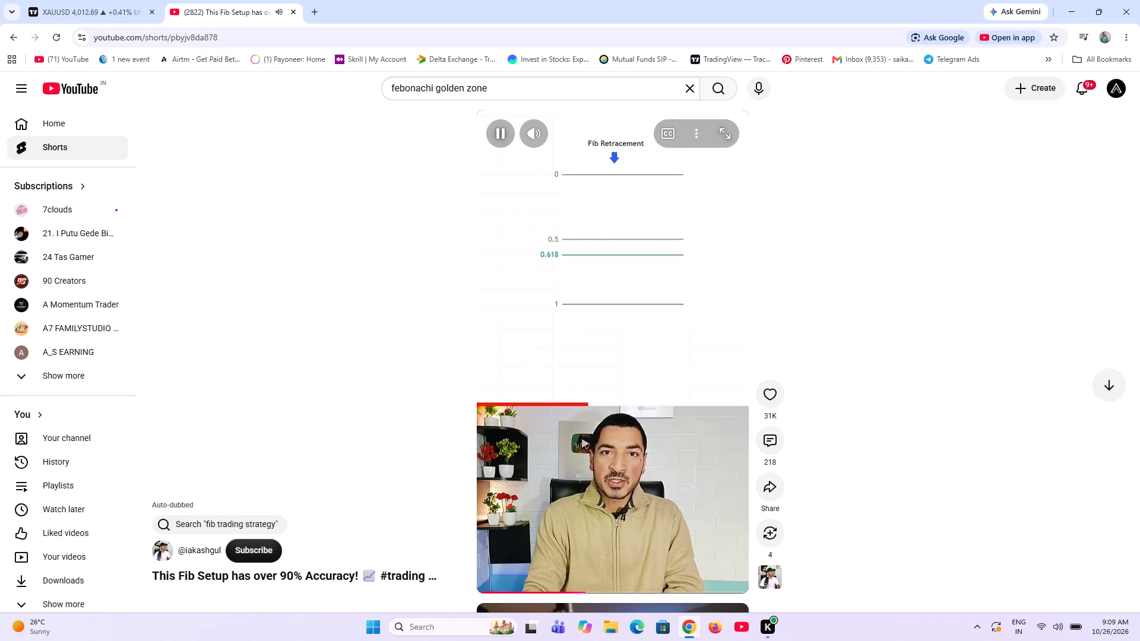
click(385, 314)
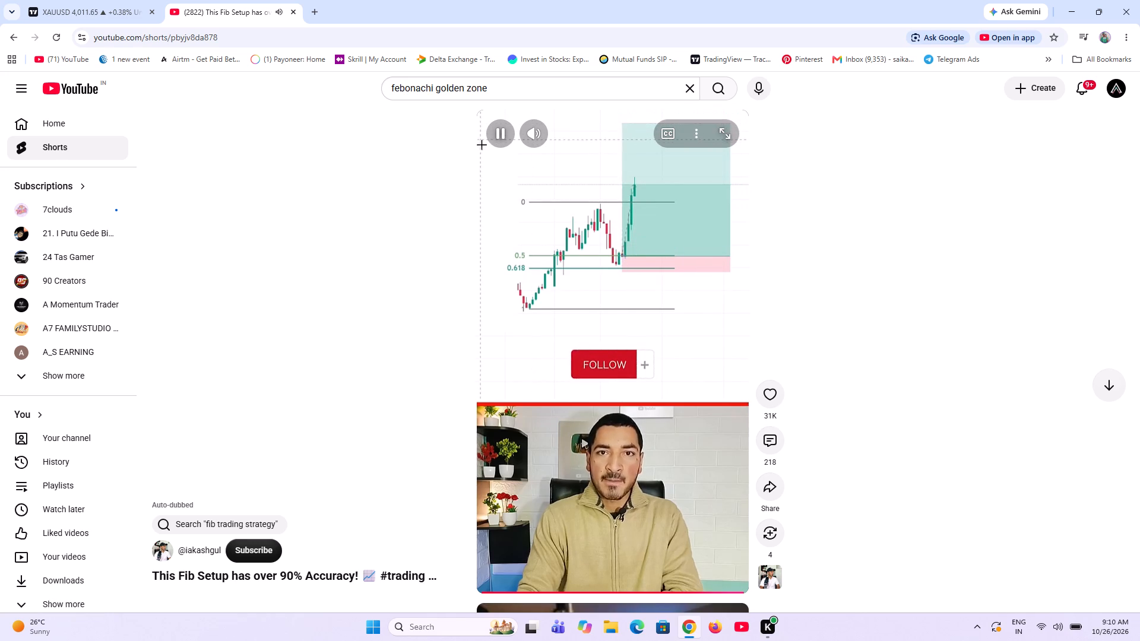
click(611, 326)
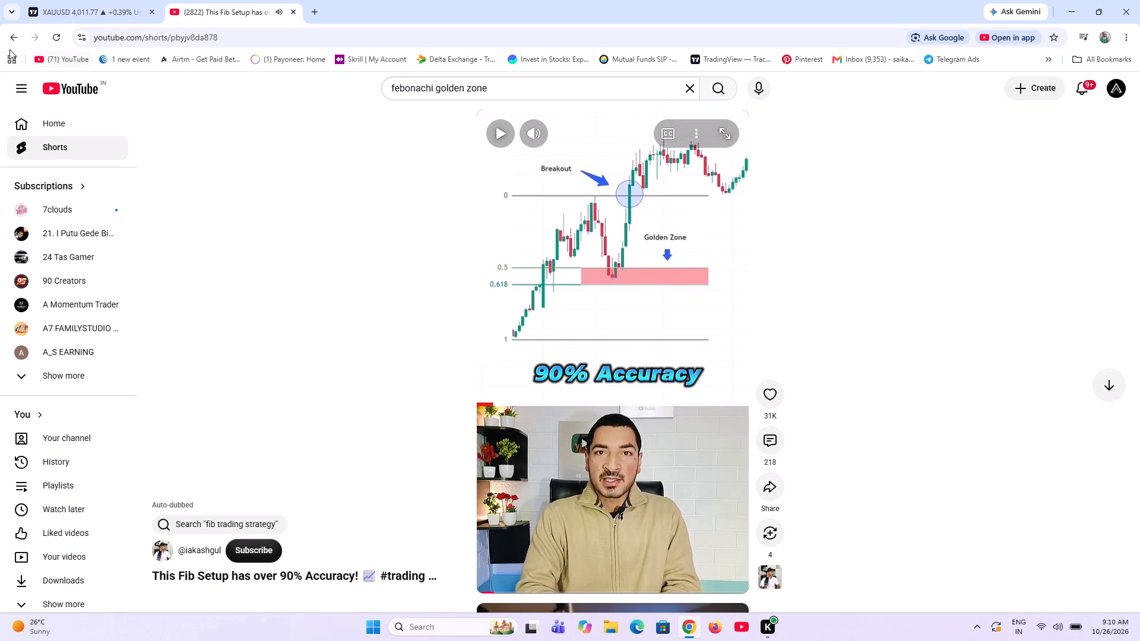
click(20, 33)
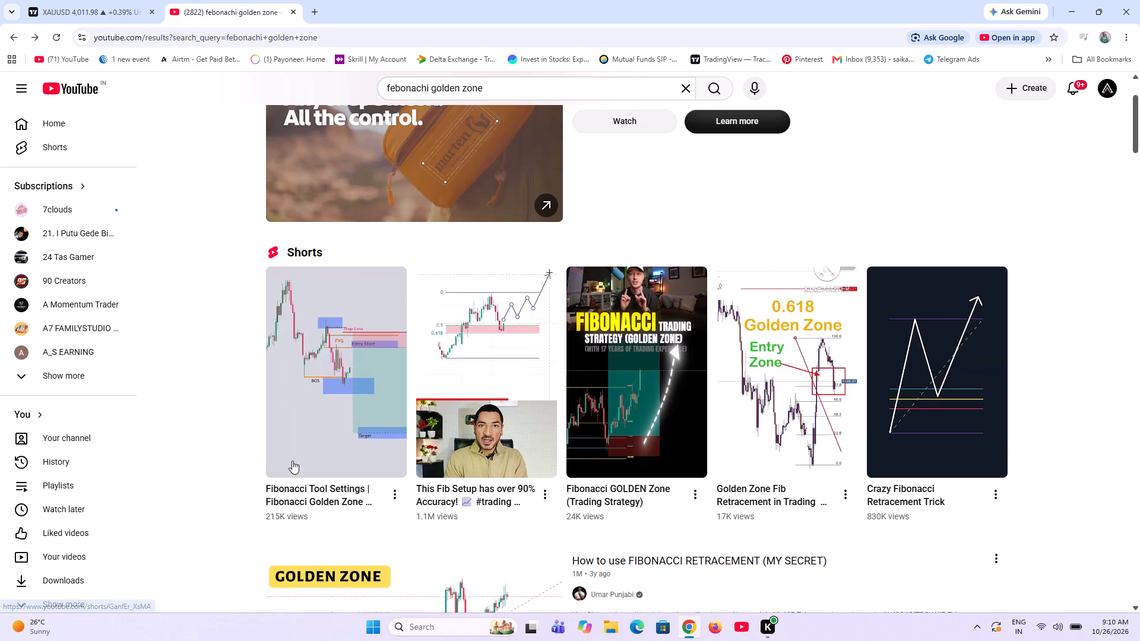
Watch the short "Fibonacci Tool Settings | Fibonacci Golden Zone", mute it, replay its opening and pause on the retracement example.
click(366, 411)
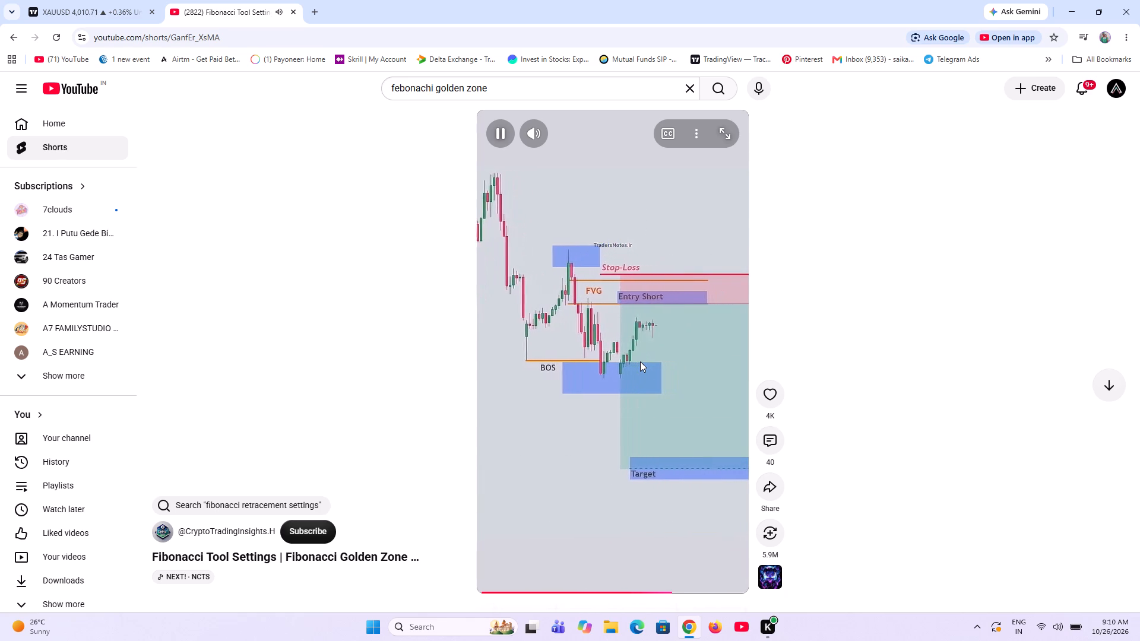
drag(677, 592, 496, 610)
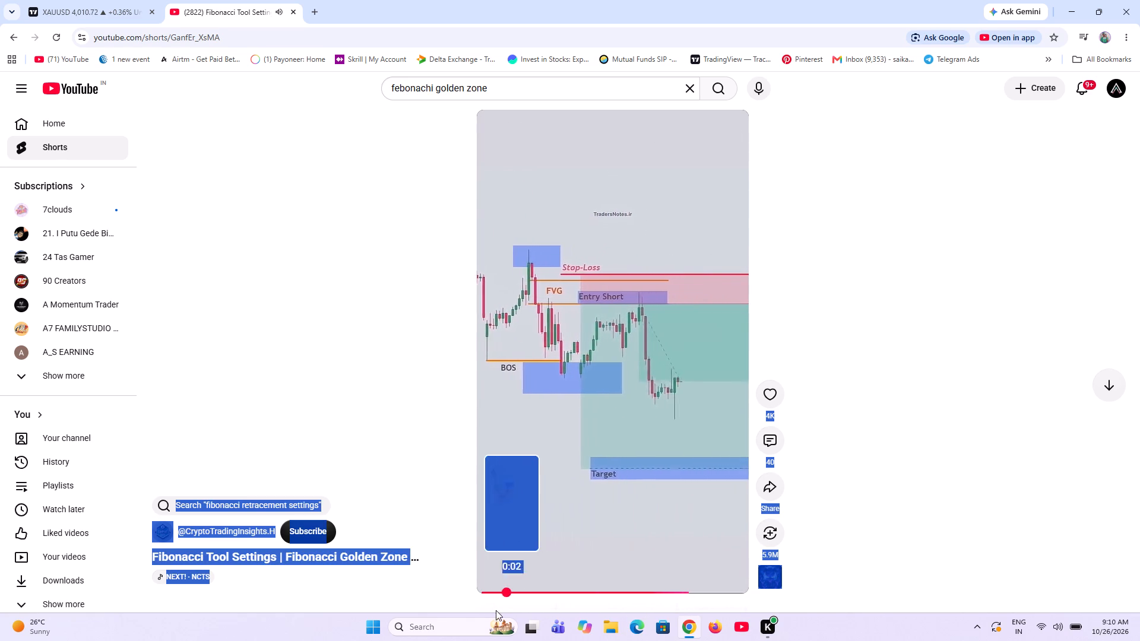
drag(496, 610, 489, 610)
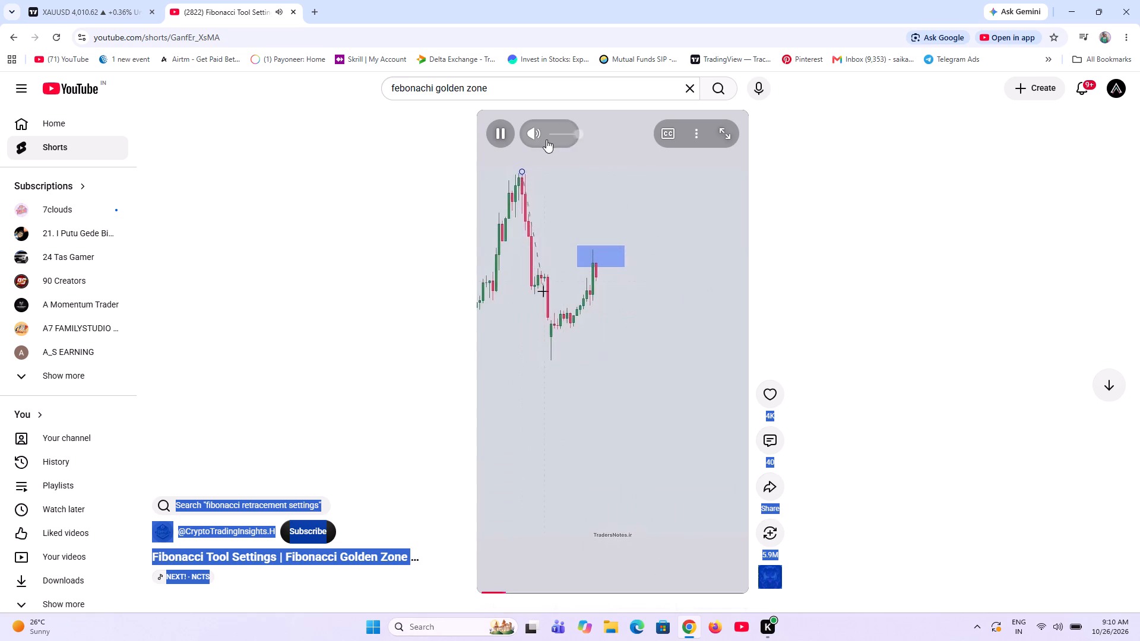
click(547, 139)
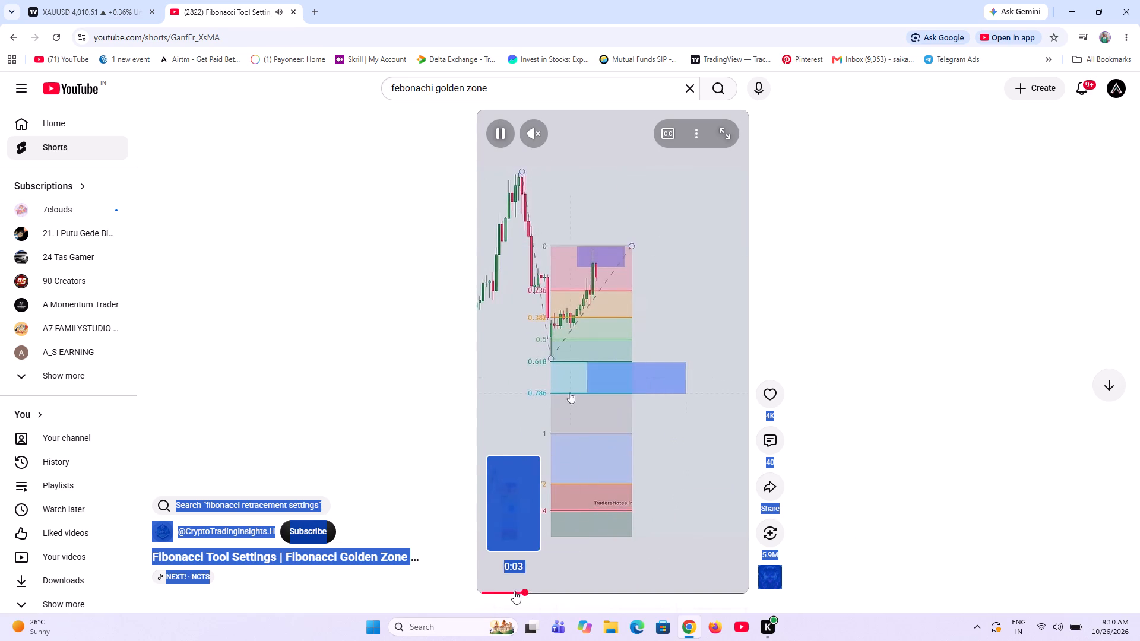
drag(515, 591, 490, 597)
click(597, 407)
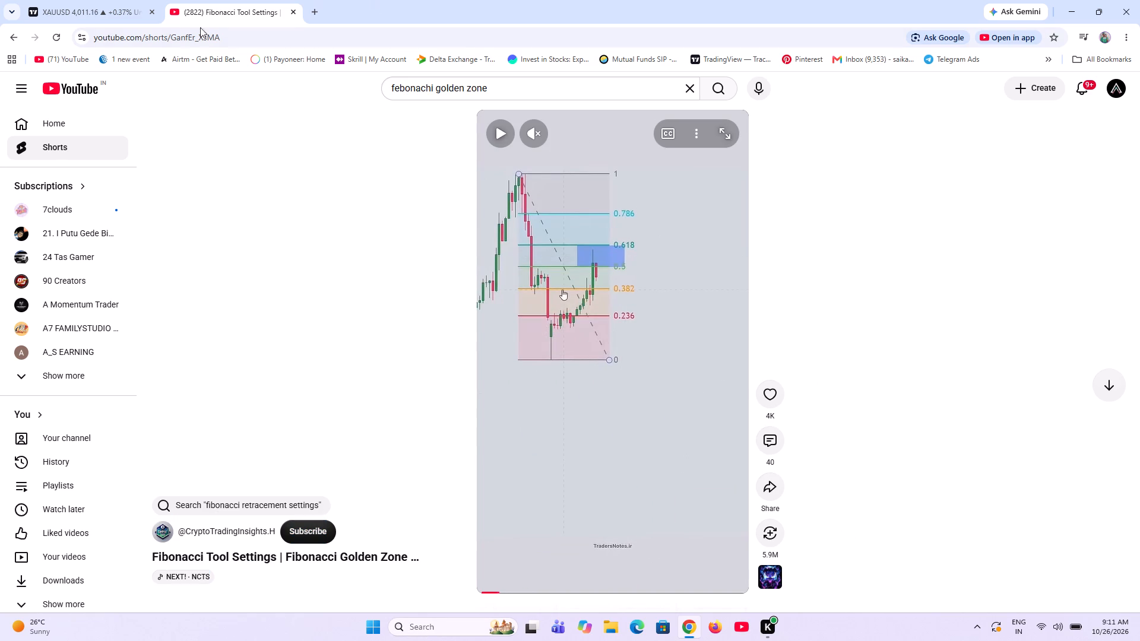
Back on the TradingView chart, draw a Fib retracement from about 3,982.82 at 07:15 to about 4,016.77 at 09:45.
click(103, 0)
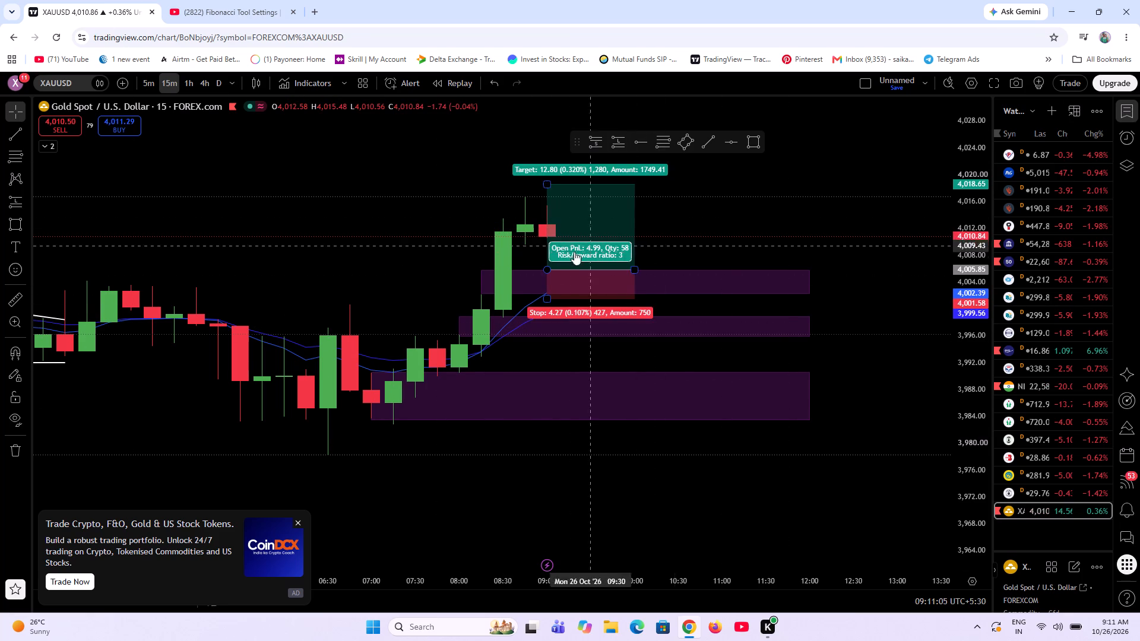
click(660, 141)
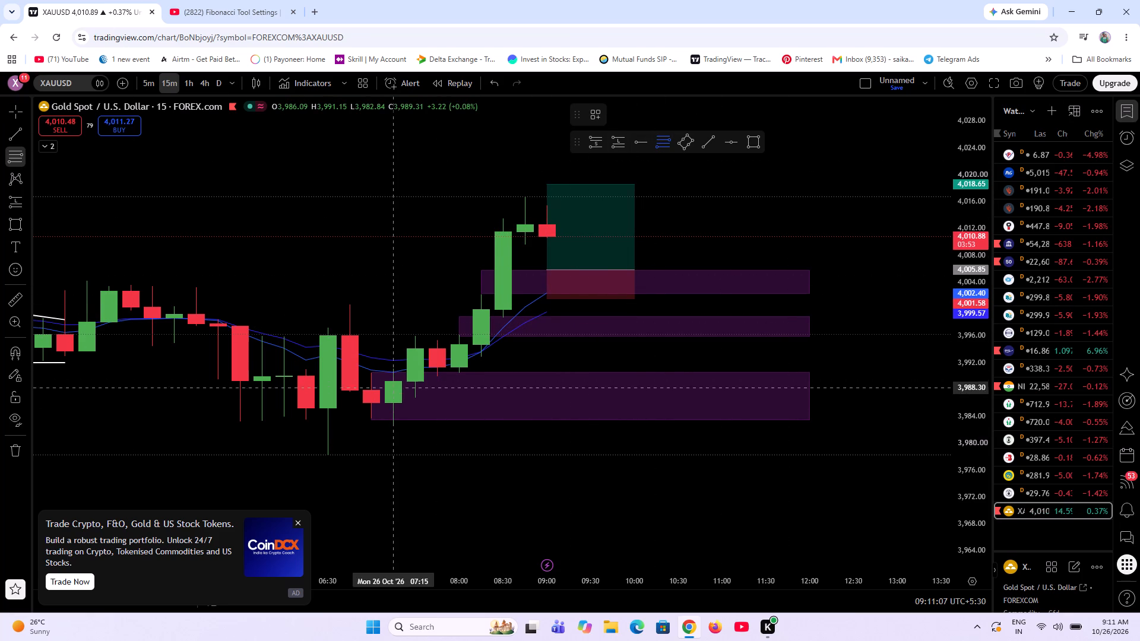
click(393, 424)
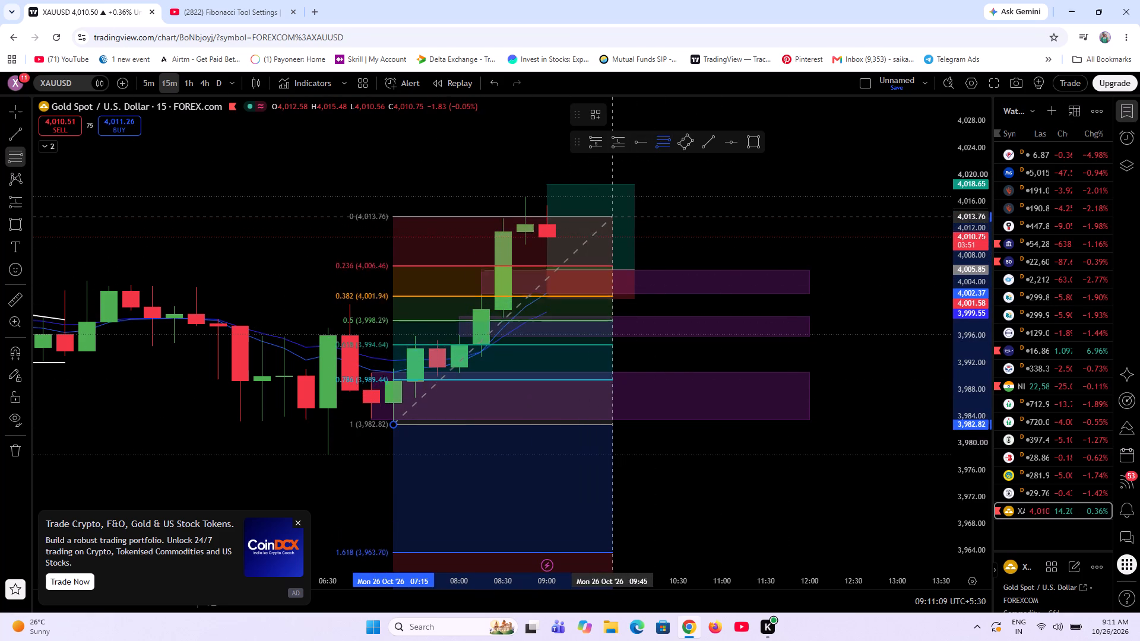
click(622, 196)
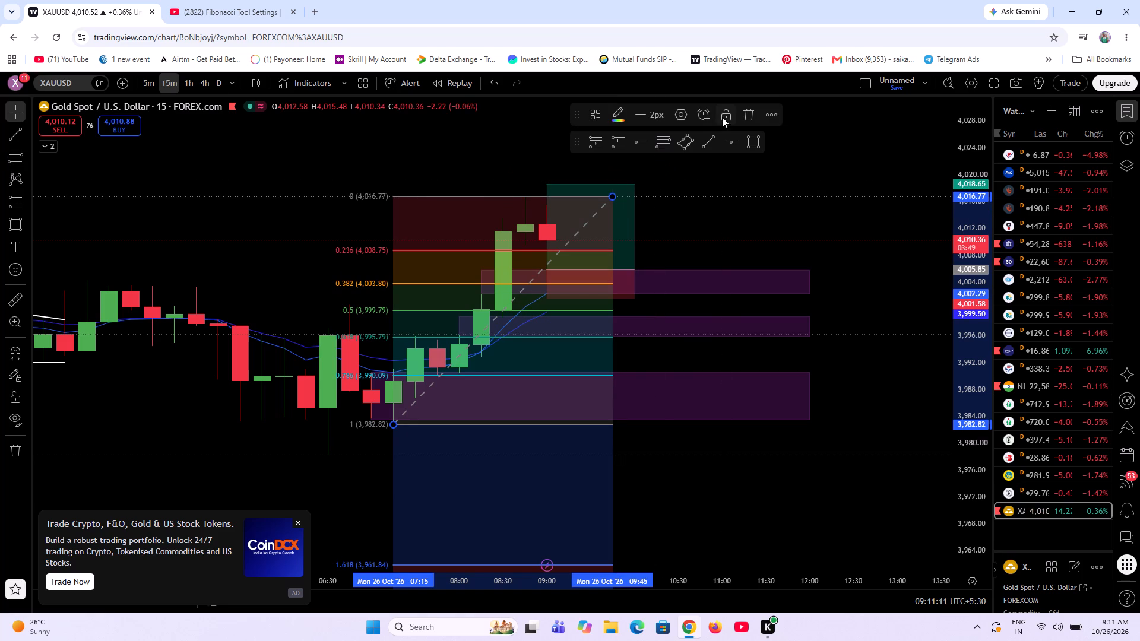
Limit the Fib retracement's enabled levels to 0, 0.5, 0.618 and 1 in its style settings.
click(677, 115)
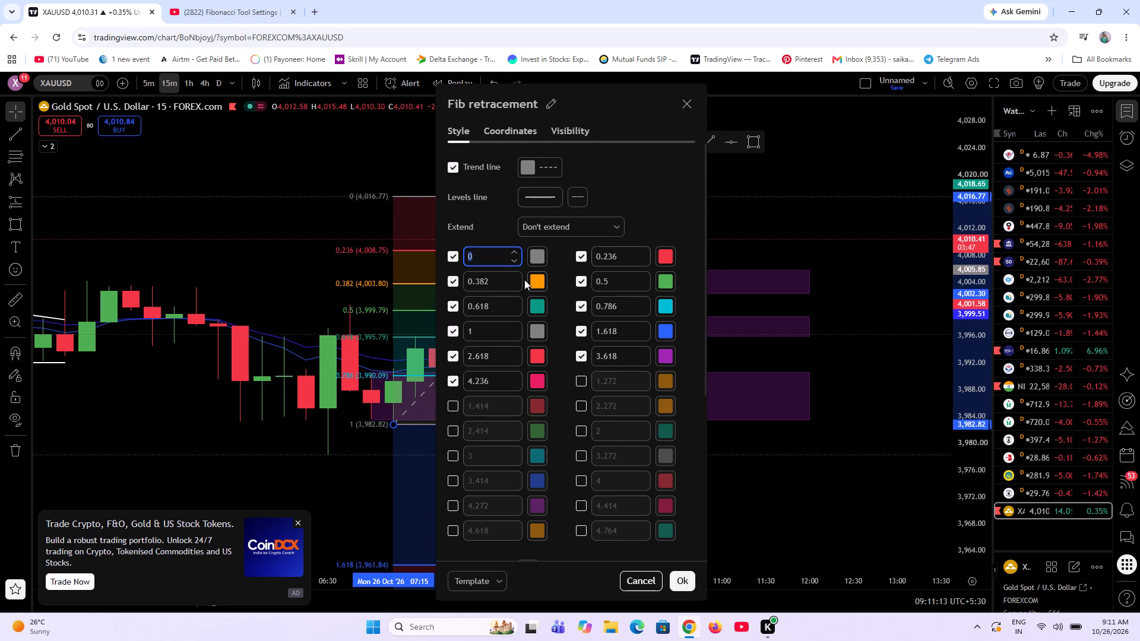
click(454, 283)
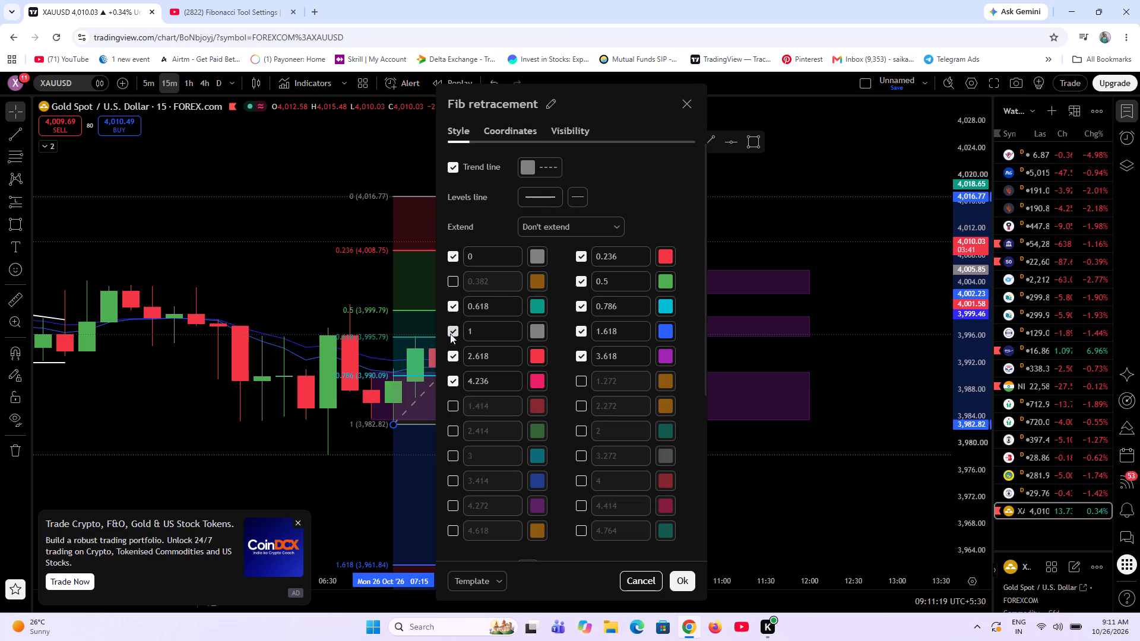
click(583, 256)
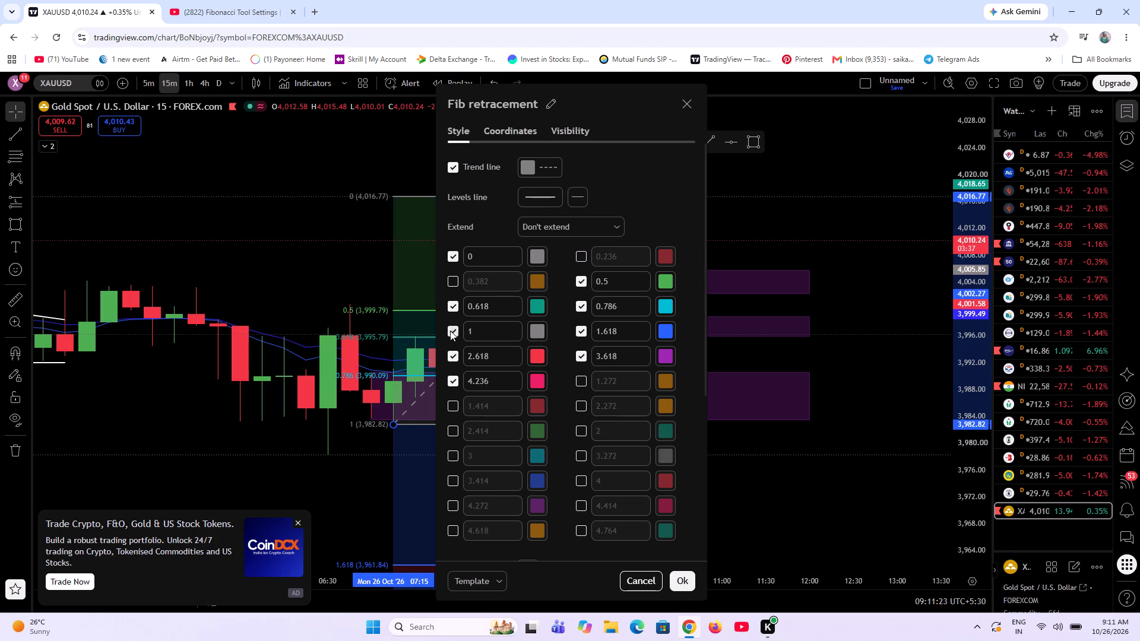
click(575, 306)
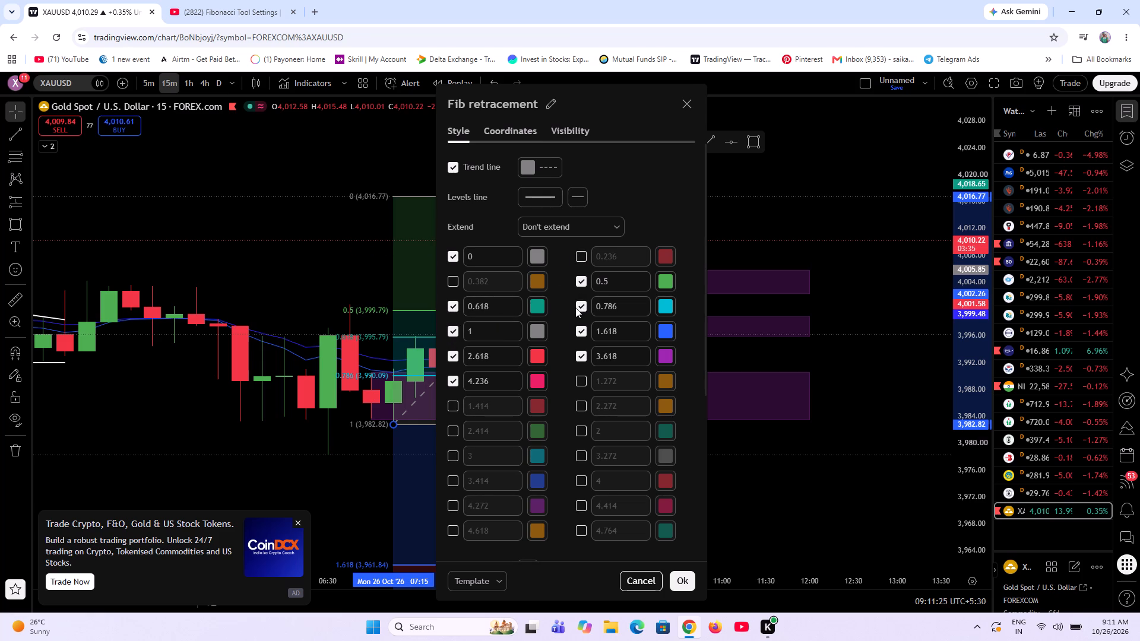
click(579, 310)
click(582, 334)
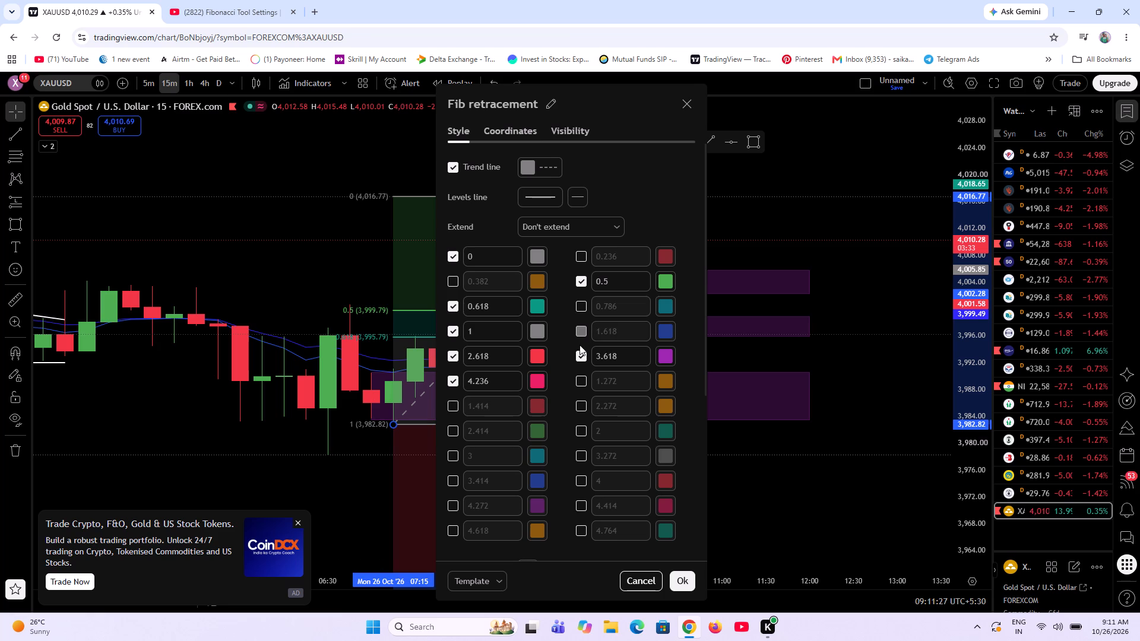
click(580, 358)
click(451, 328)
click(453, 361)
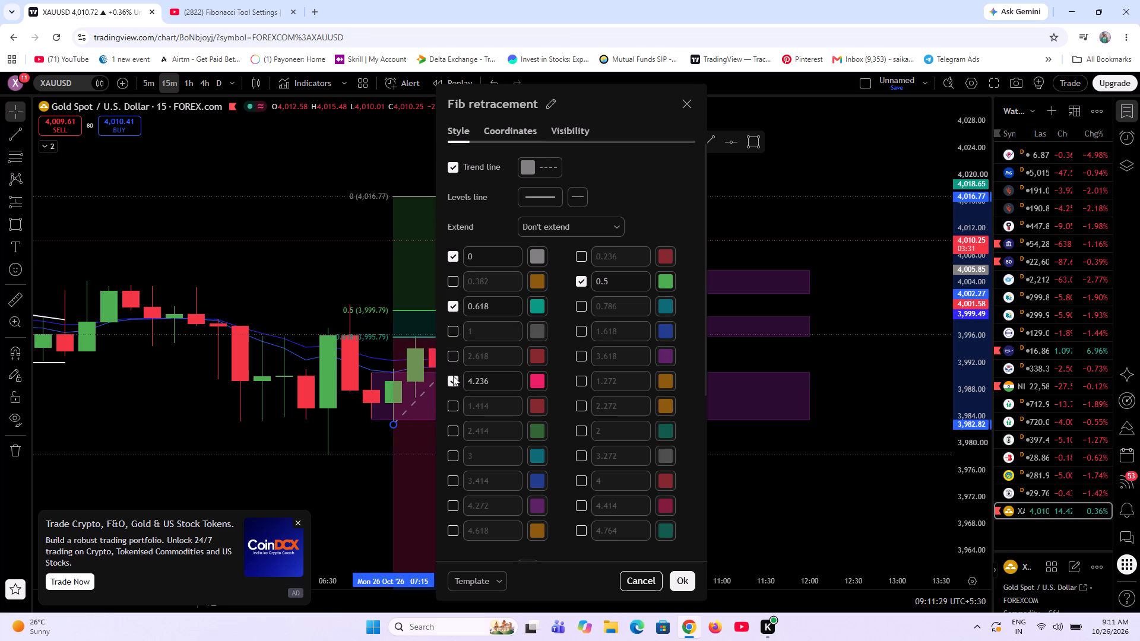
click(454, 382)
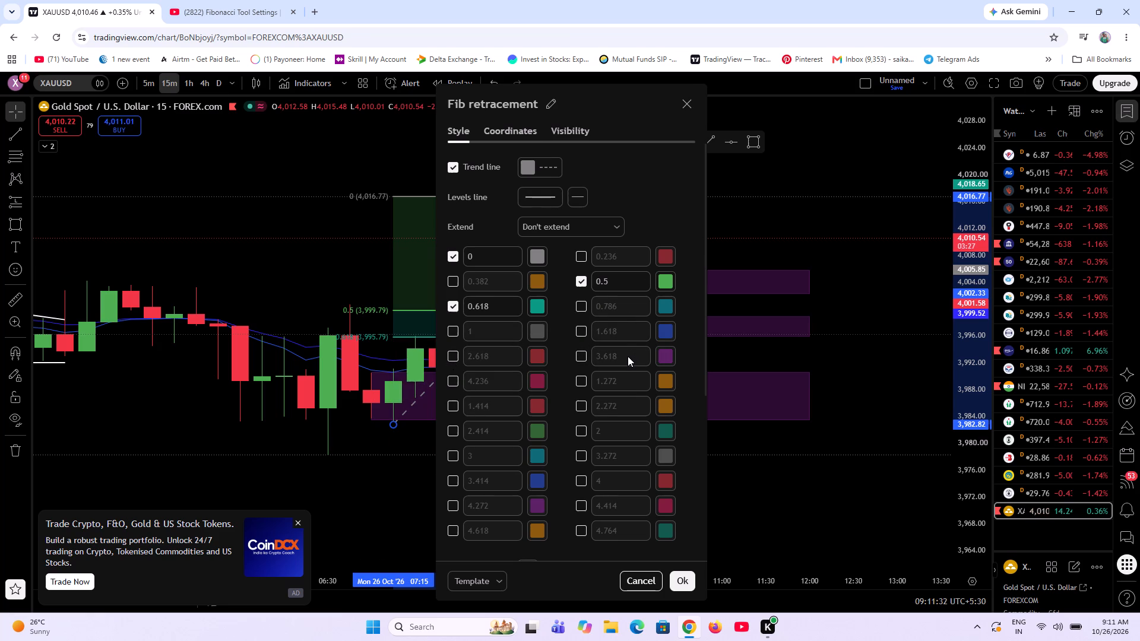
click(452, 333)
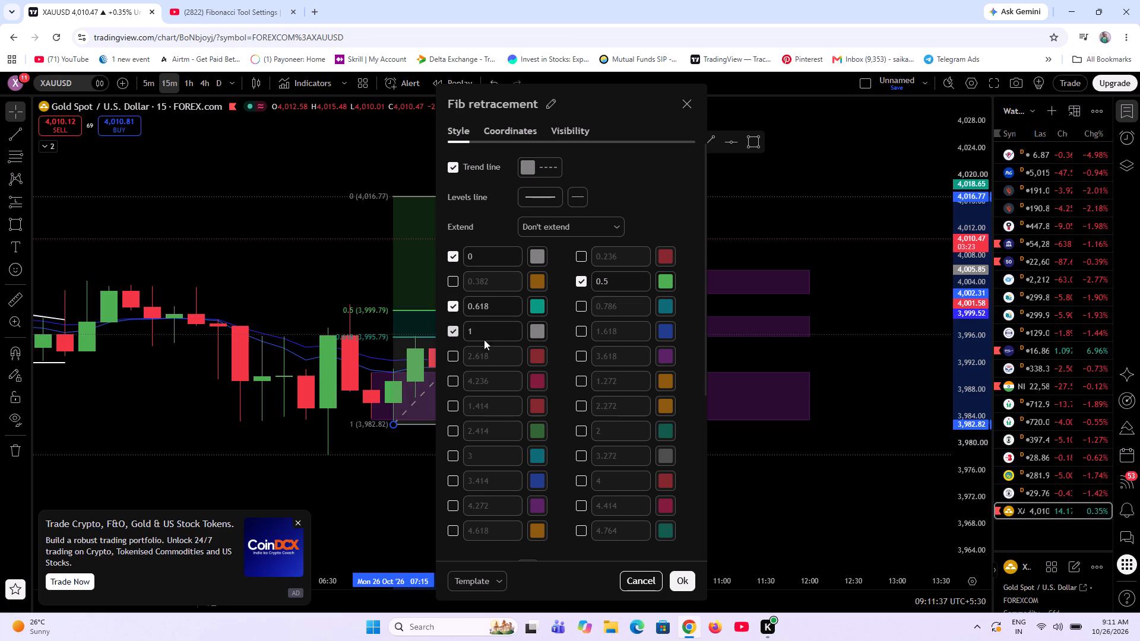
Colour the Fib retracement's 0 and 0.618 levels white and its 0.5 level yellow.
click(538, 307)
click(539, 332)
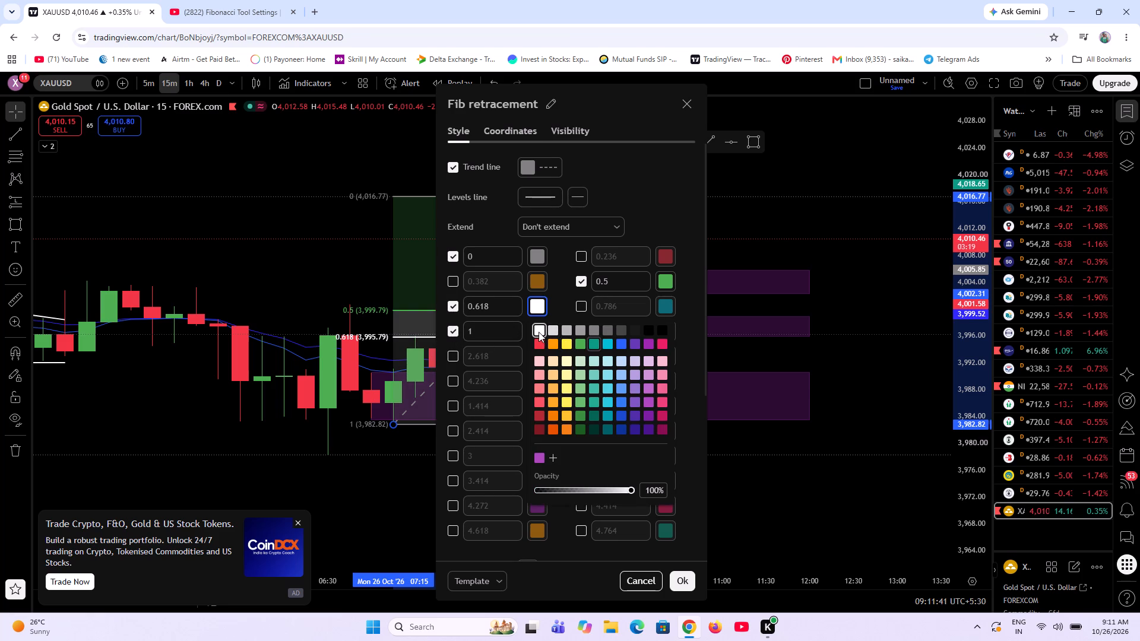
click(543, 254)
click(539, 278)
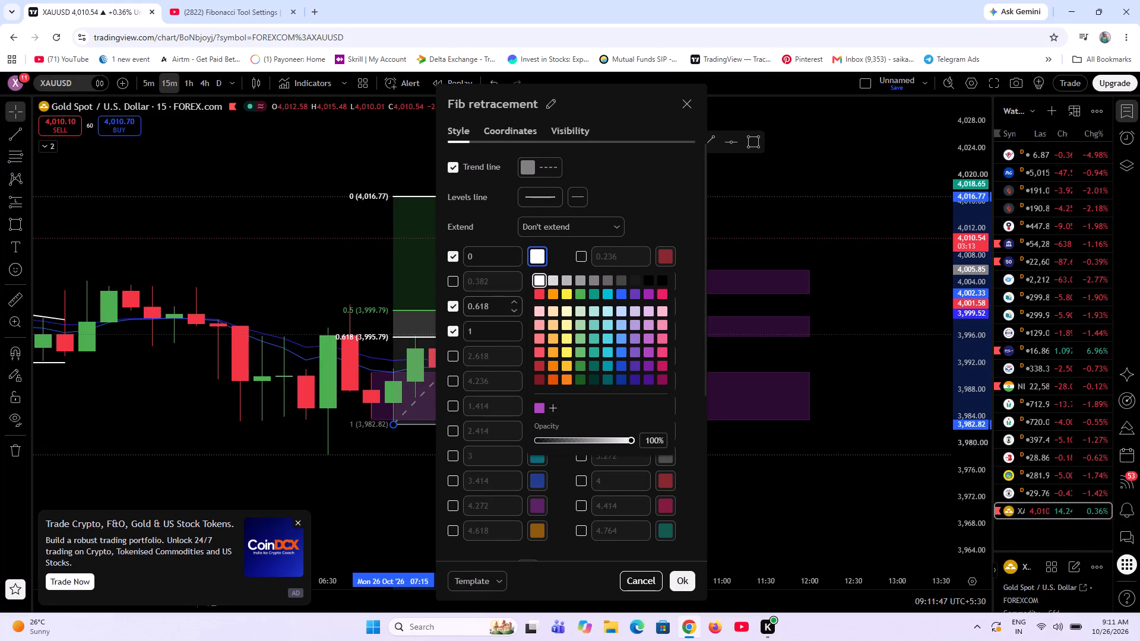
click(661, 223)
click(666, 277)
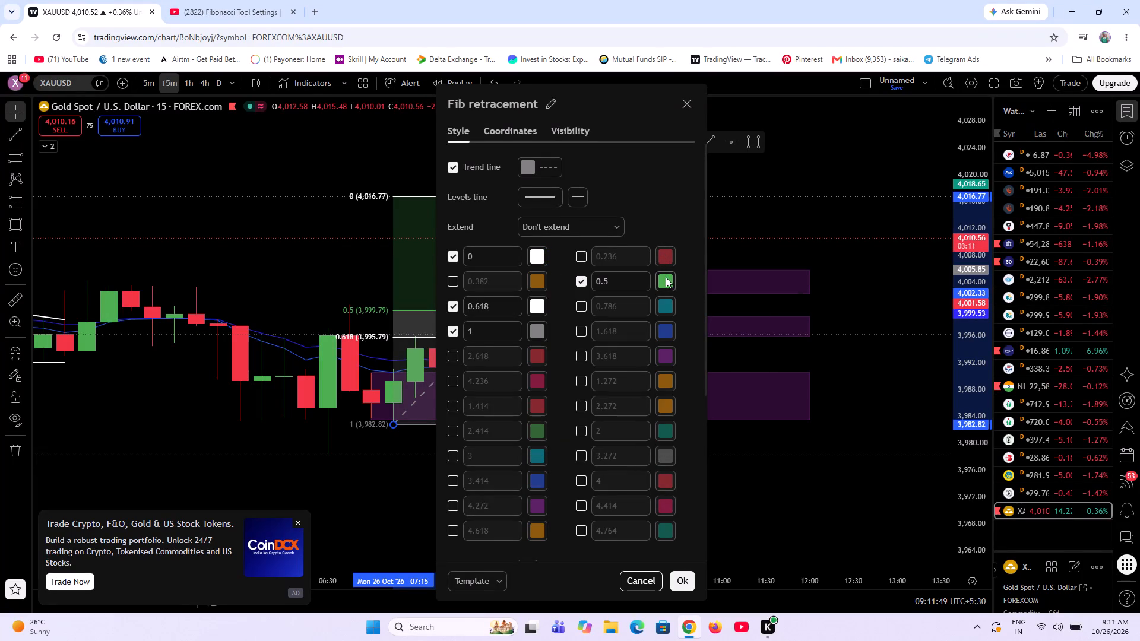
click(667, 306)
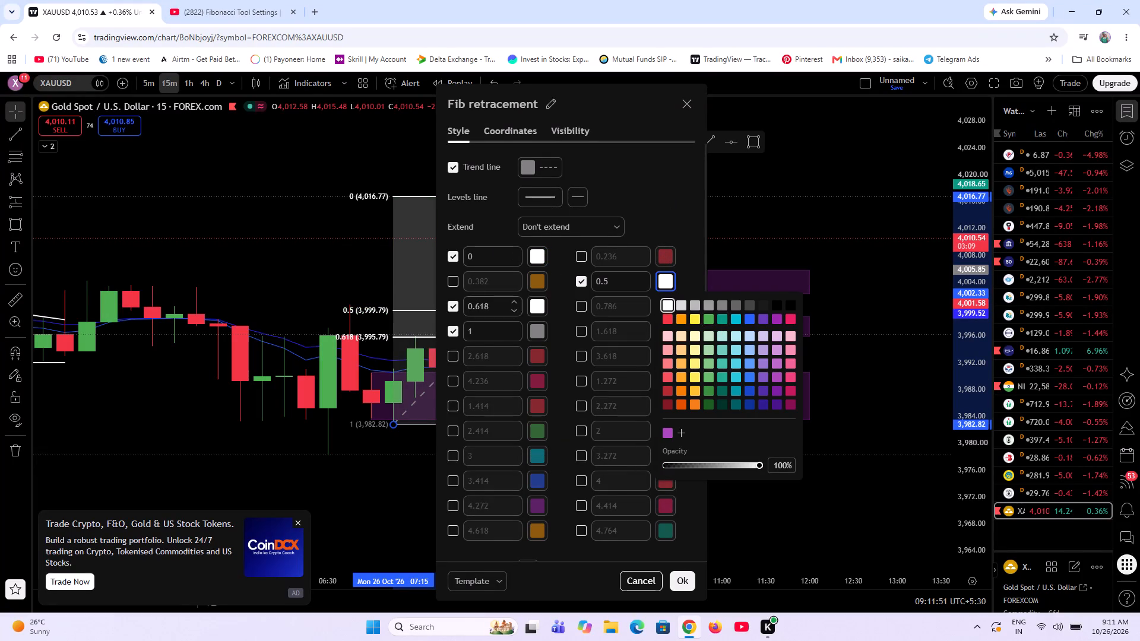
click(694, 320)
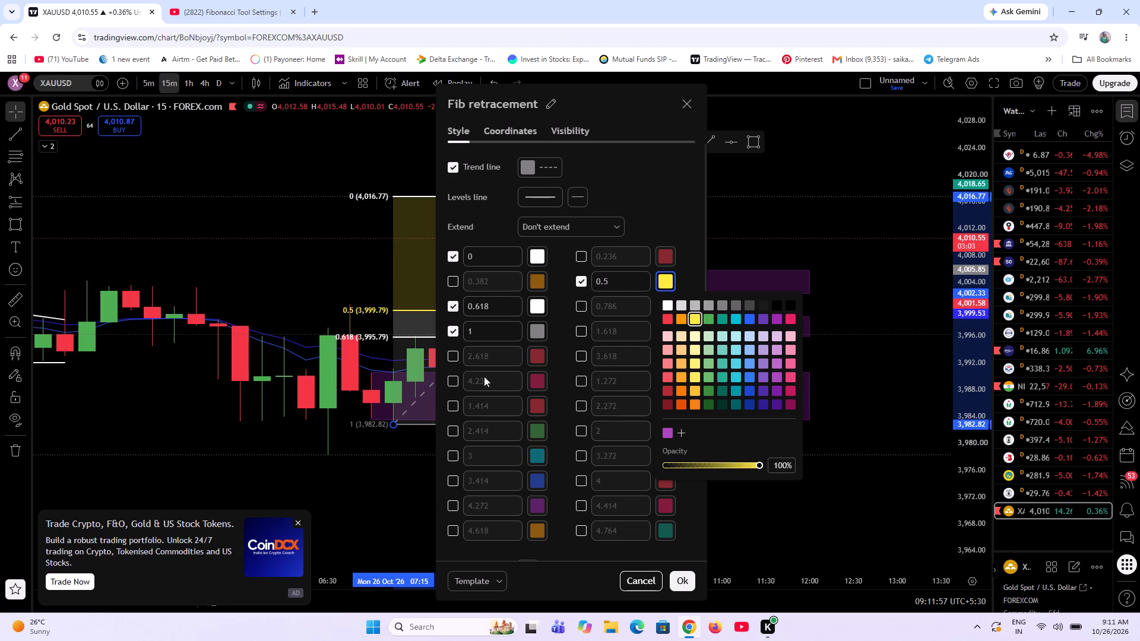
click(538, 307)
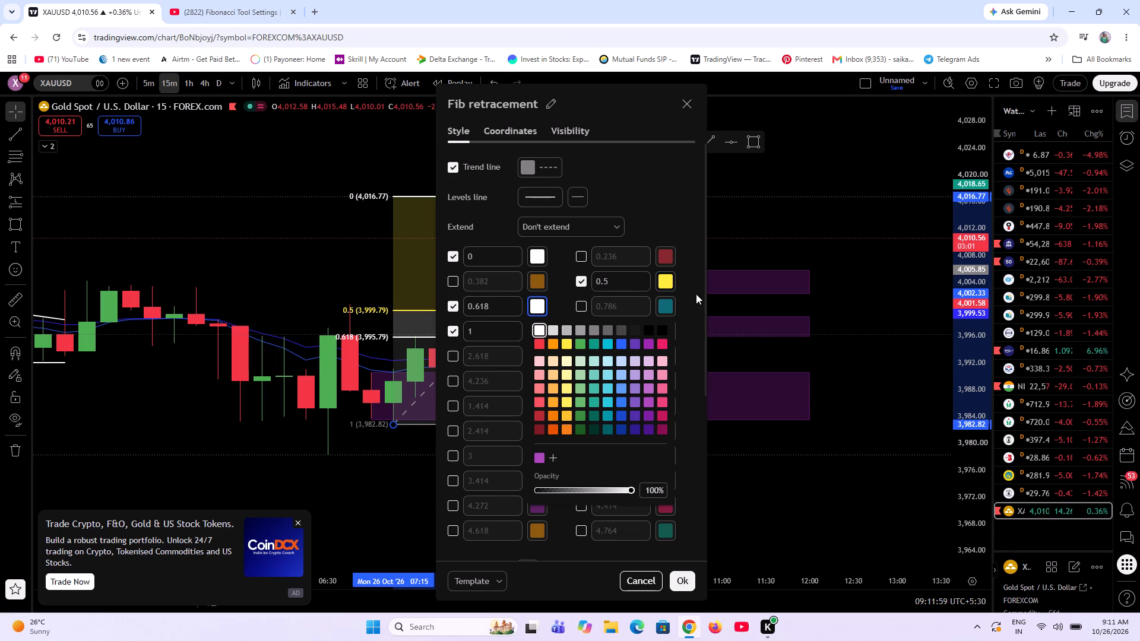
click(562, 344)
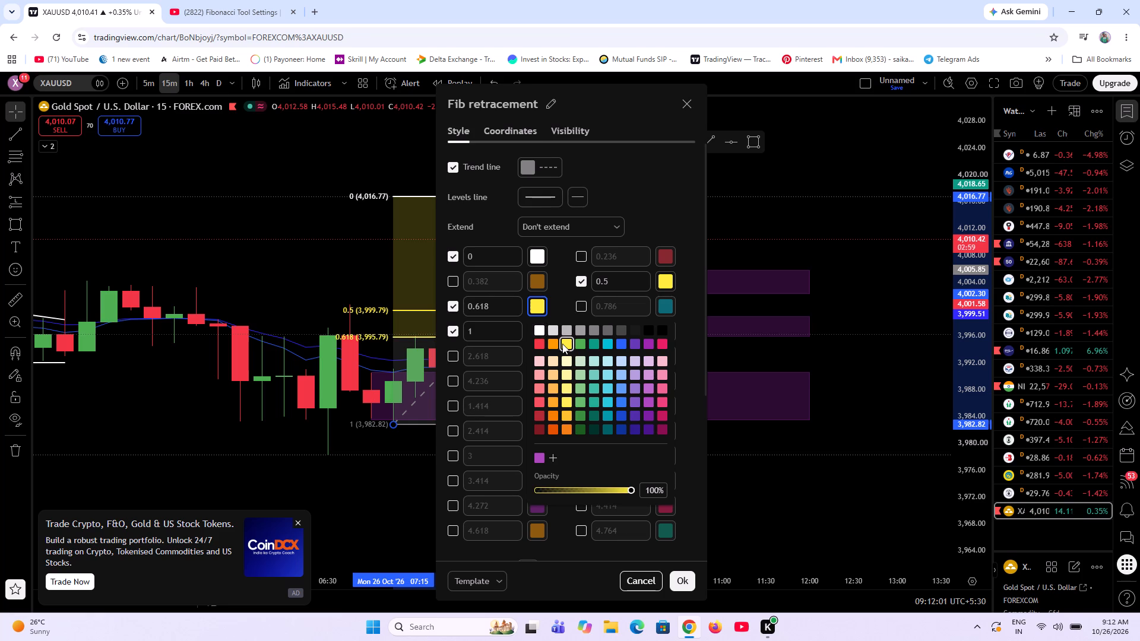
click(555, 344)
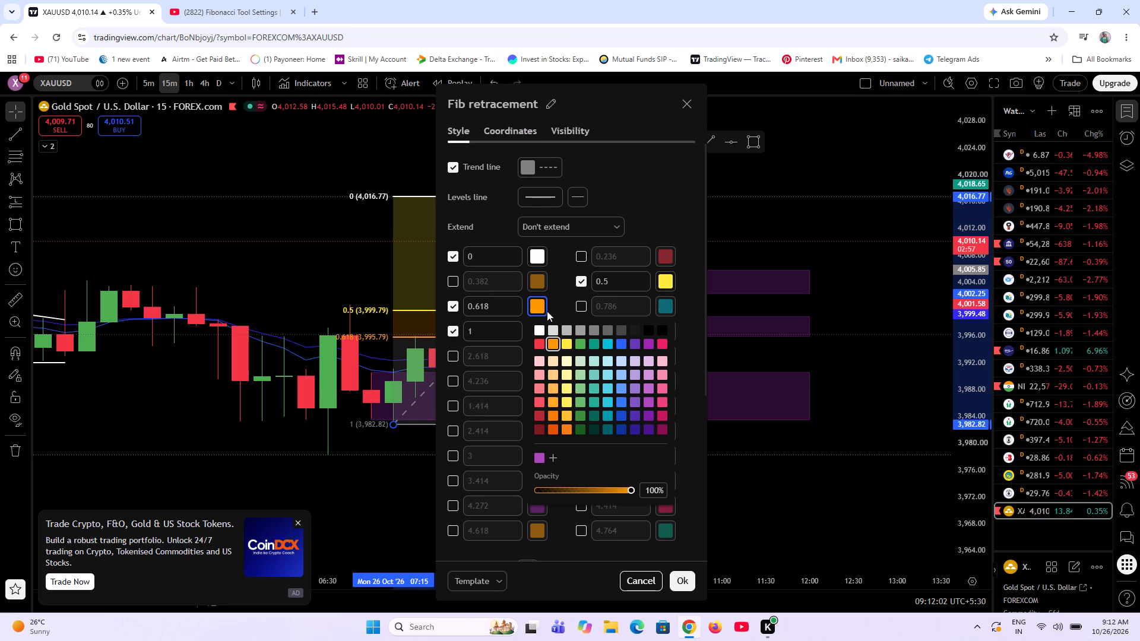
click(550, 328)
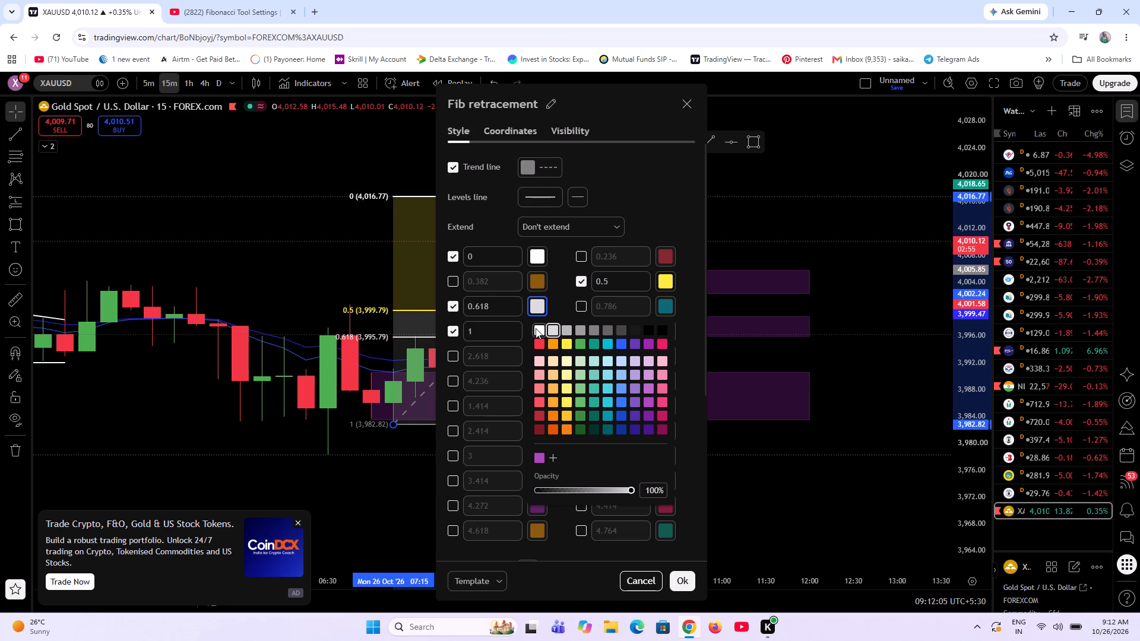
click(536, 328)
click(290, 255)
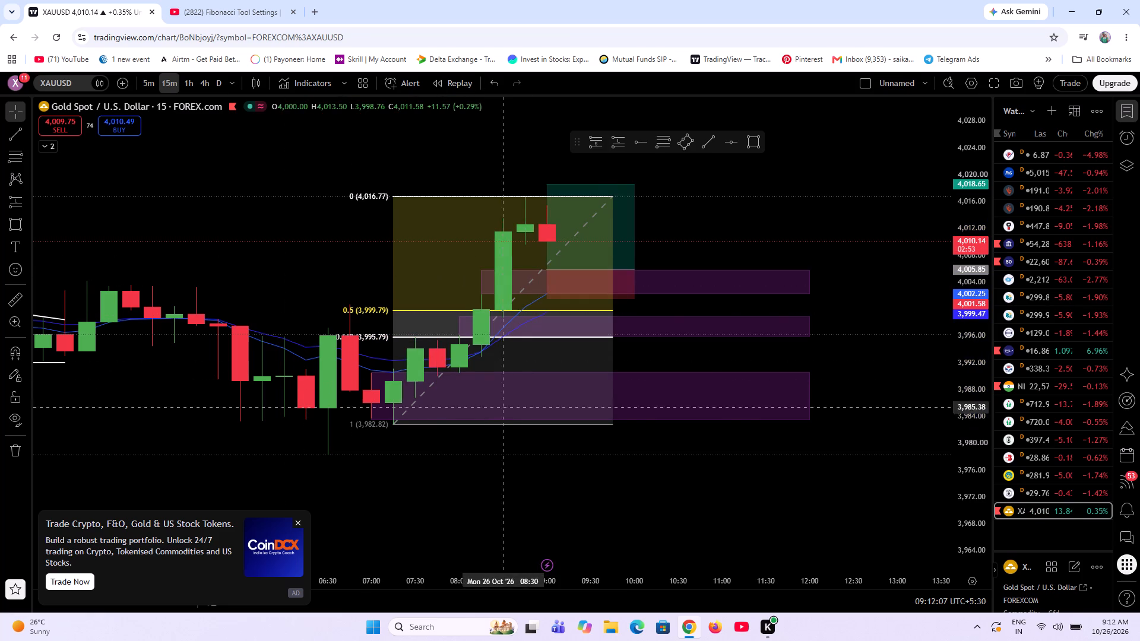
Colour the Fib retracement's level 1 white to match the 0 level.
click(427, 424)
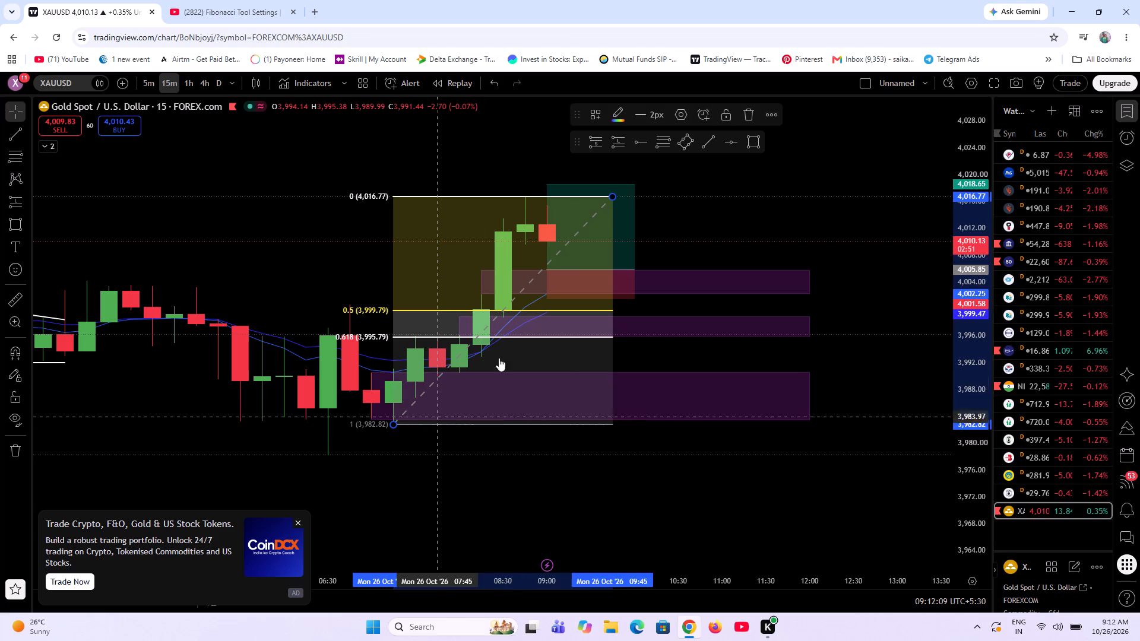
click(677, 113)
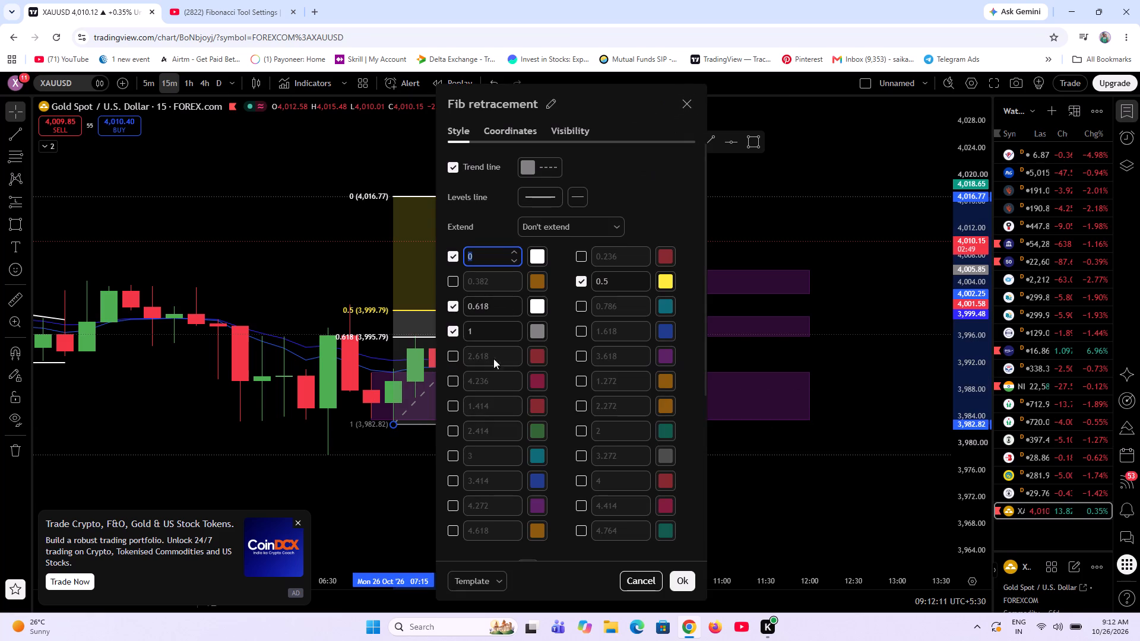
click(541, 335)
click(539, 356)
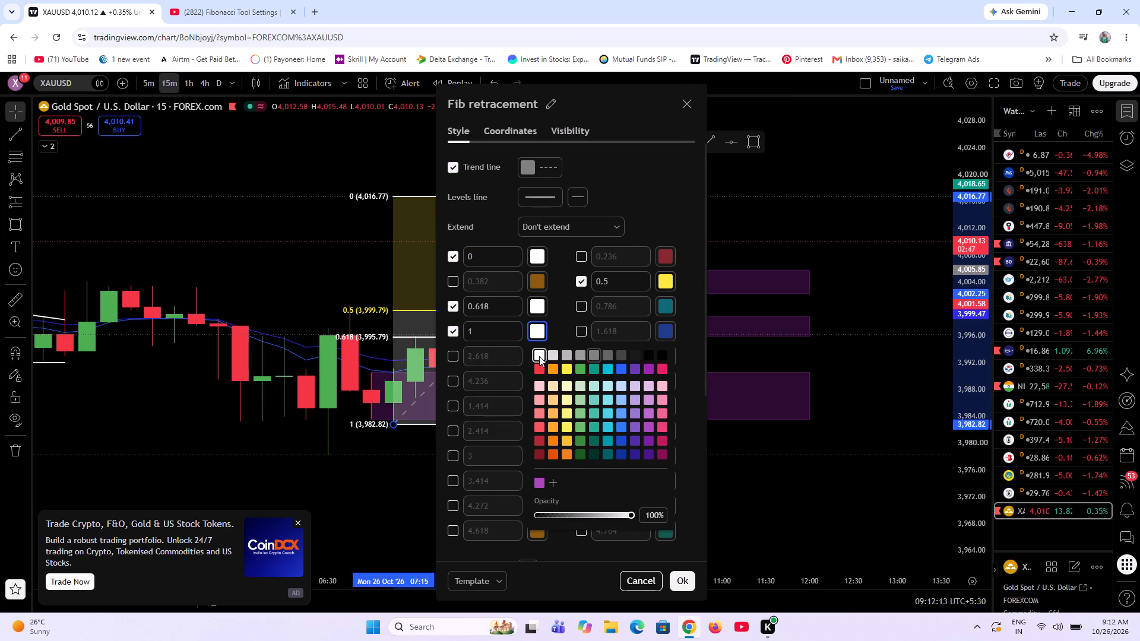
click(356, 470)
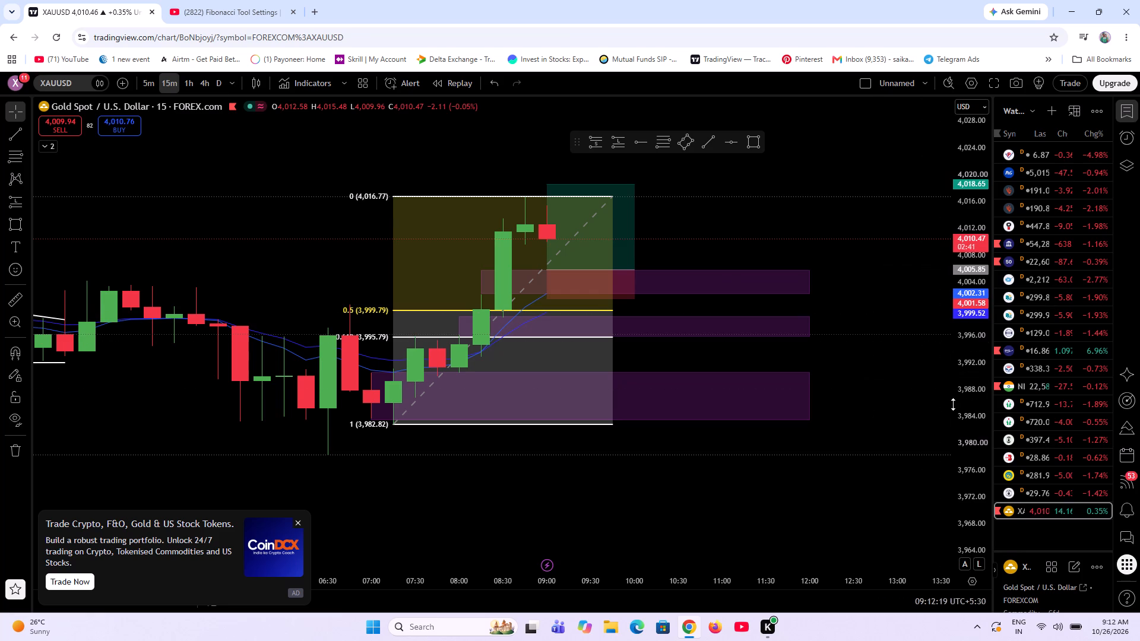
Draw a golden-zone rectangle between the 0.5 and 0.618 Fib levels, from about 08:30 to about 11:00.
scroll(954, 412, down, 13)
scroll(471, 583, down, 8)
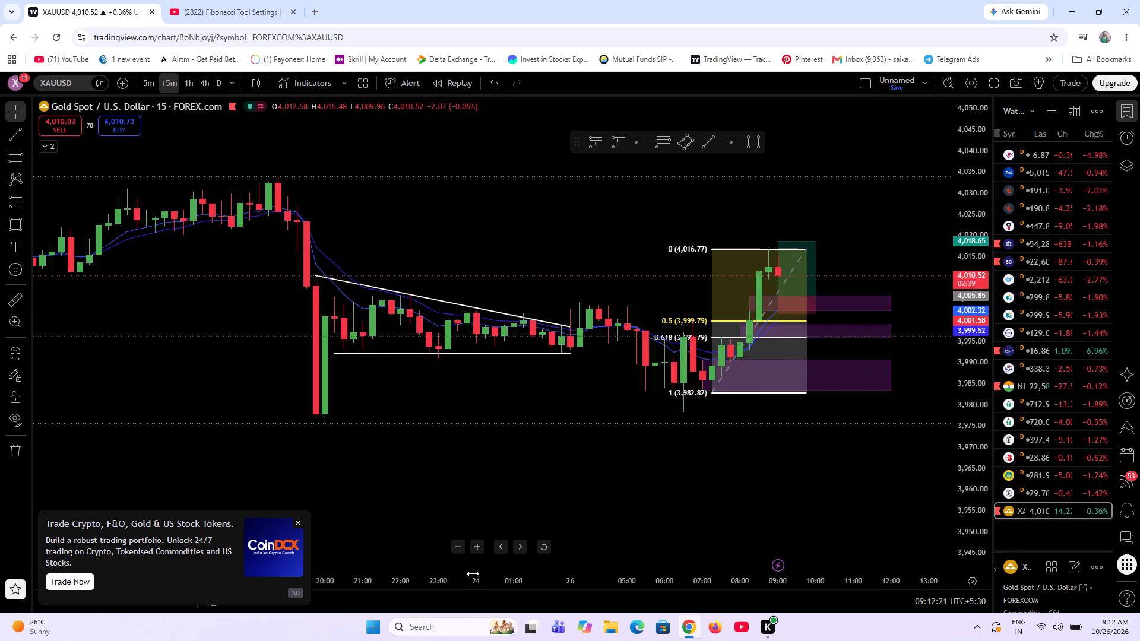
scroll(473, 573, down, 6)
scroll(468, 564, up, 4)
scroll(535, 491, up, 4)
drag(454, 493, 408, 489)
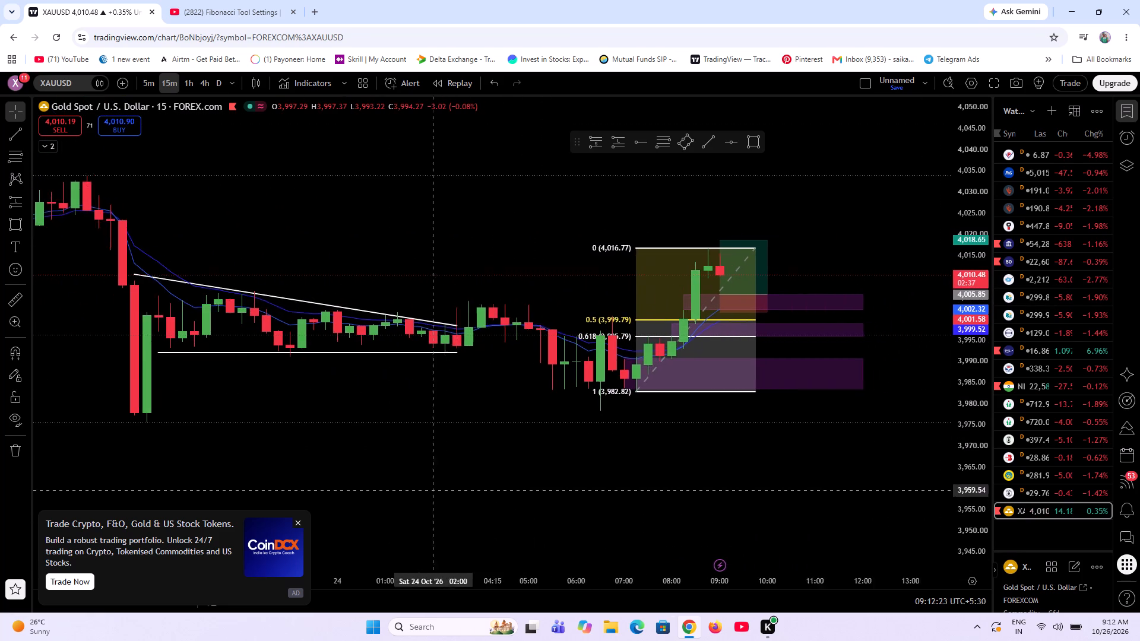
drag(408, 489, 314, 471)
scroll(382, 452, up, 2)
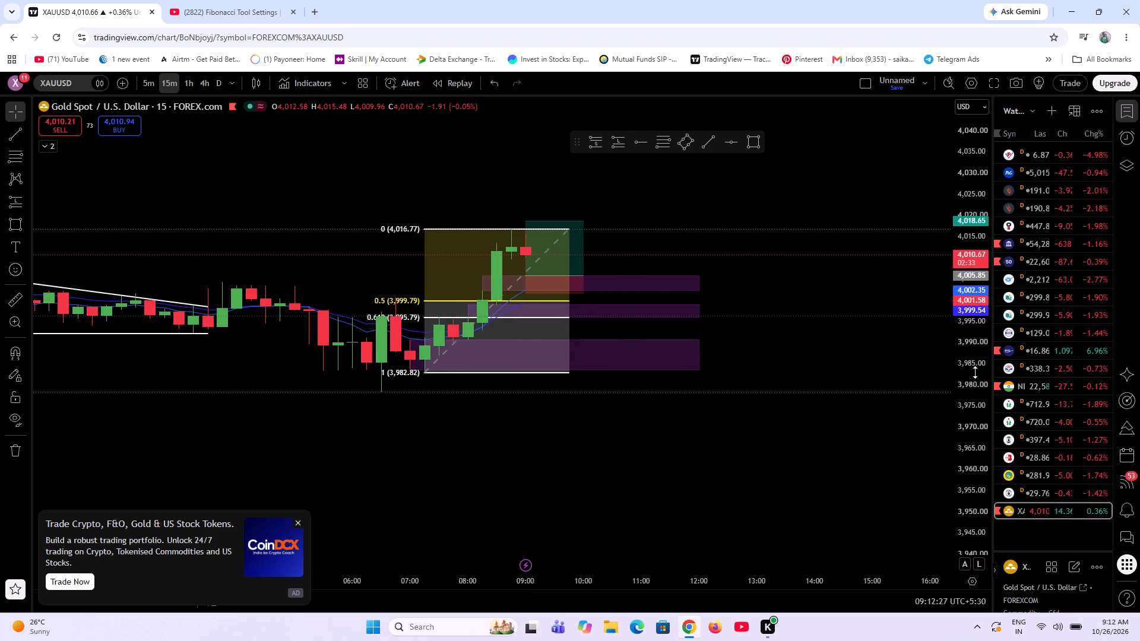
scroll(977, 372, up, 20)
scroll(977, 372, up, 11)
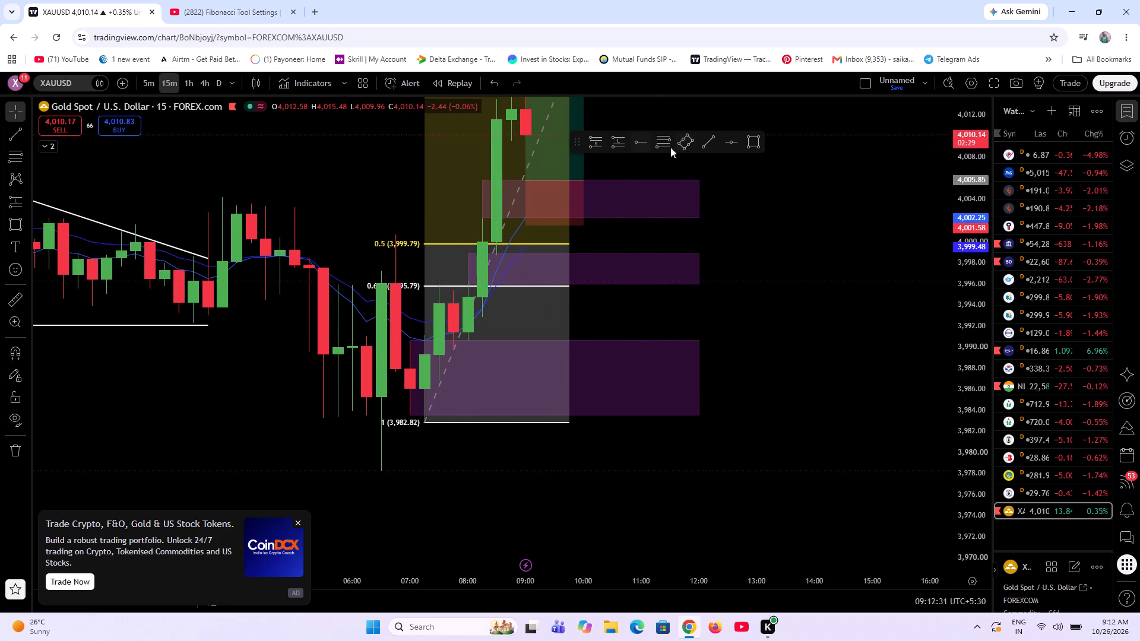
click(764, 140)
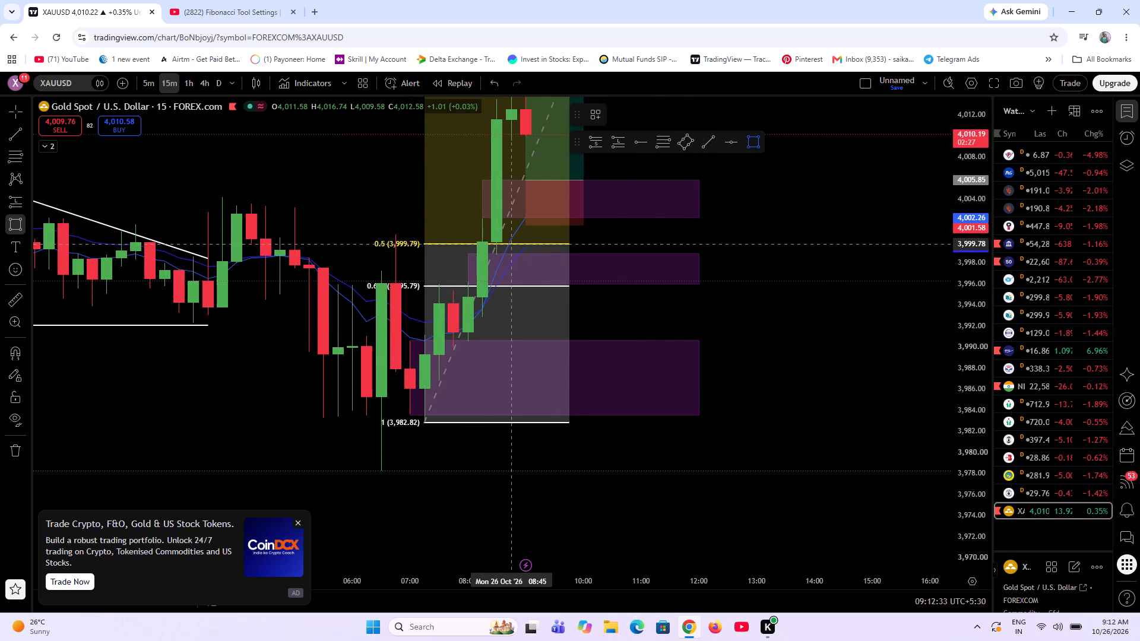
click(493, 243)
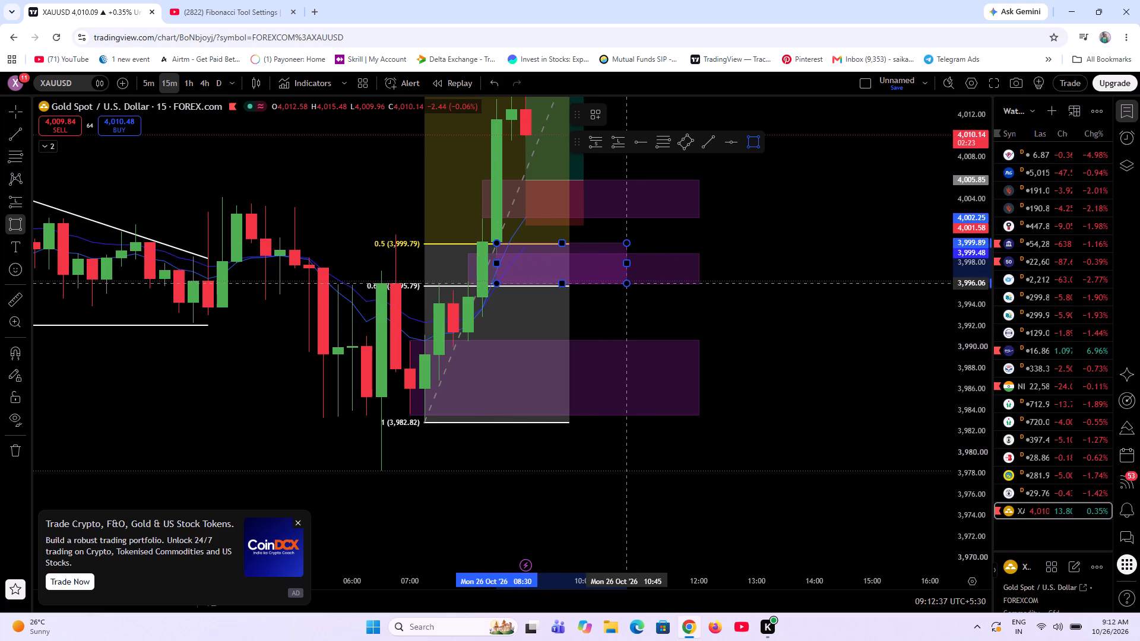
click(638, 285)
click(780, 284)
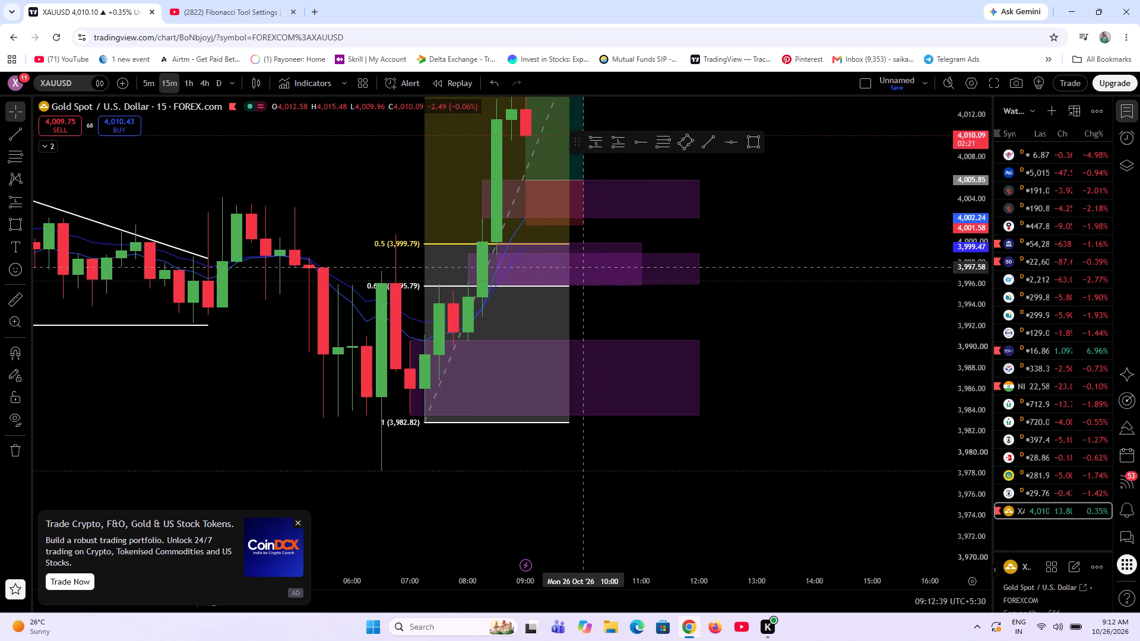
Delete the Fib retracement from the chart, keeping the golden-zone rectangle.
click(579, 267)
scroll(682, 367, up, 5)
scroll(709, 369, down, 7)
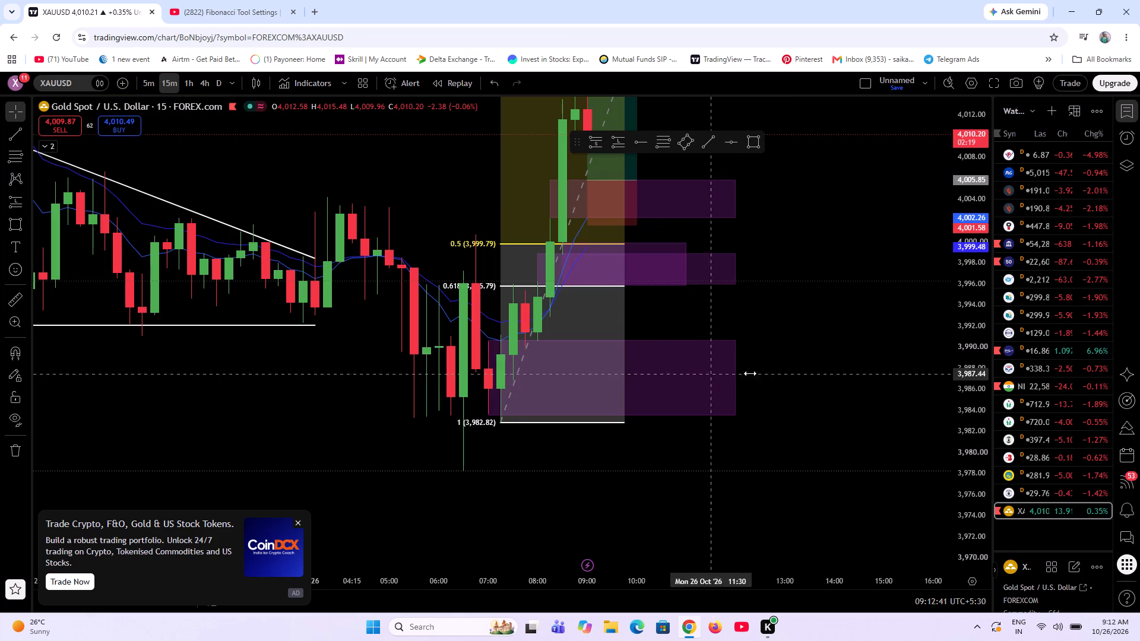
scroll(985, 397, down, 20)
scroll(985, 397, down, 1)
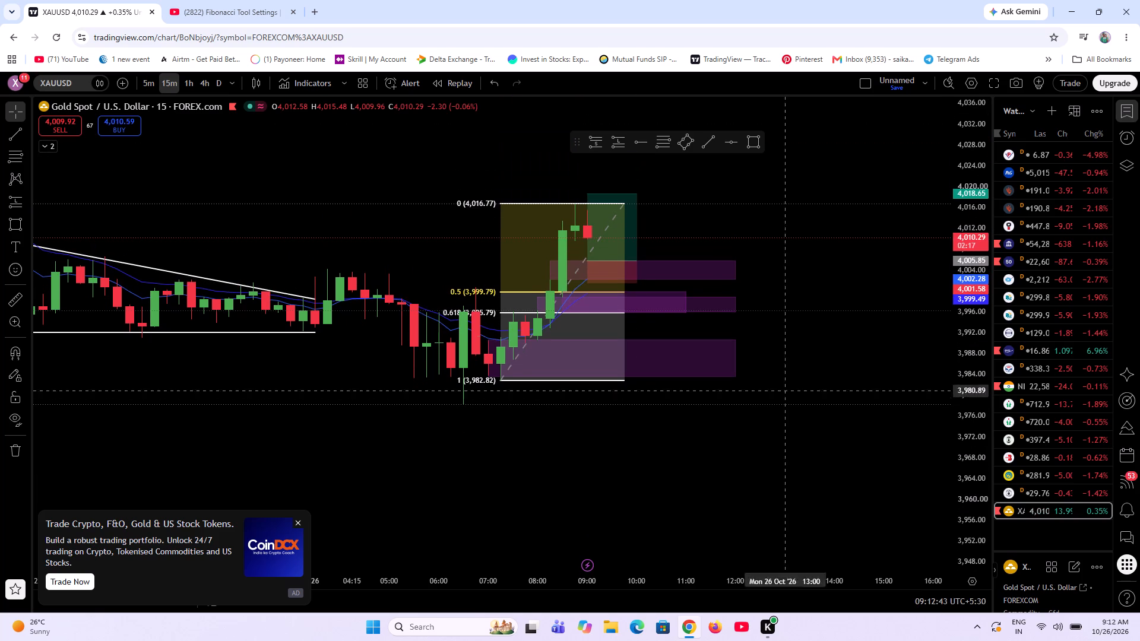
click(549, 204)
click(746, 106)
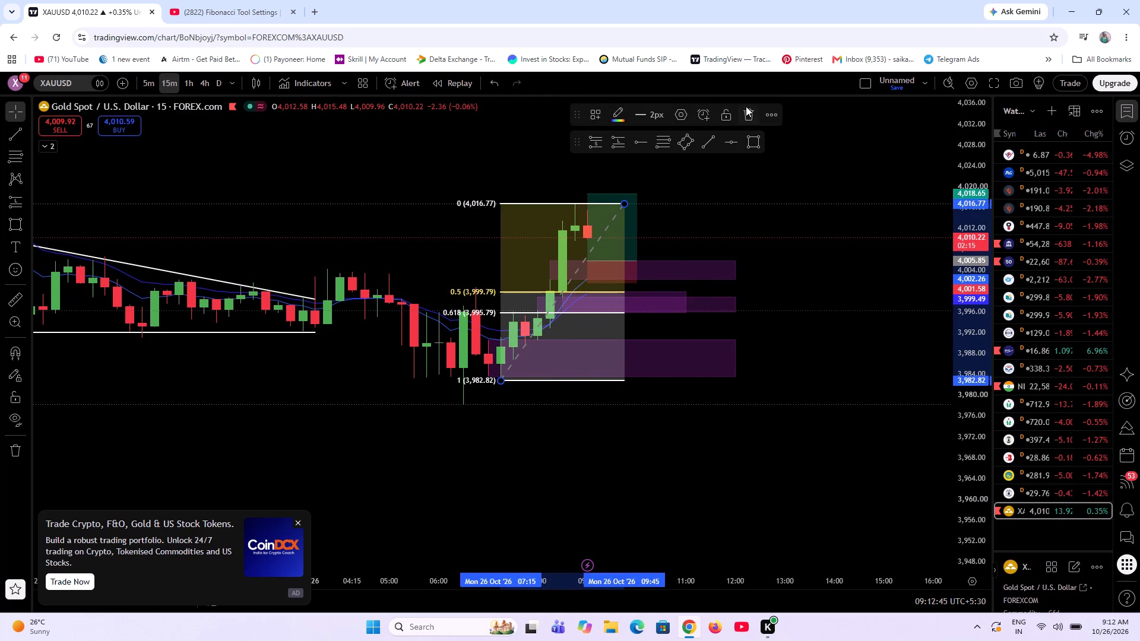
Examine XAUUSD price action around the long position, the marked zones and the earlier swings on the 15-minute chart.
scroll(961, 436, up, 8)
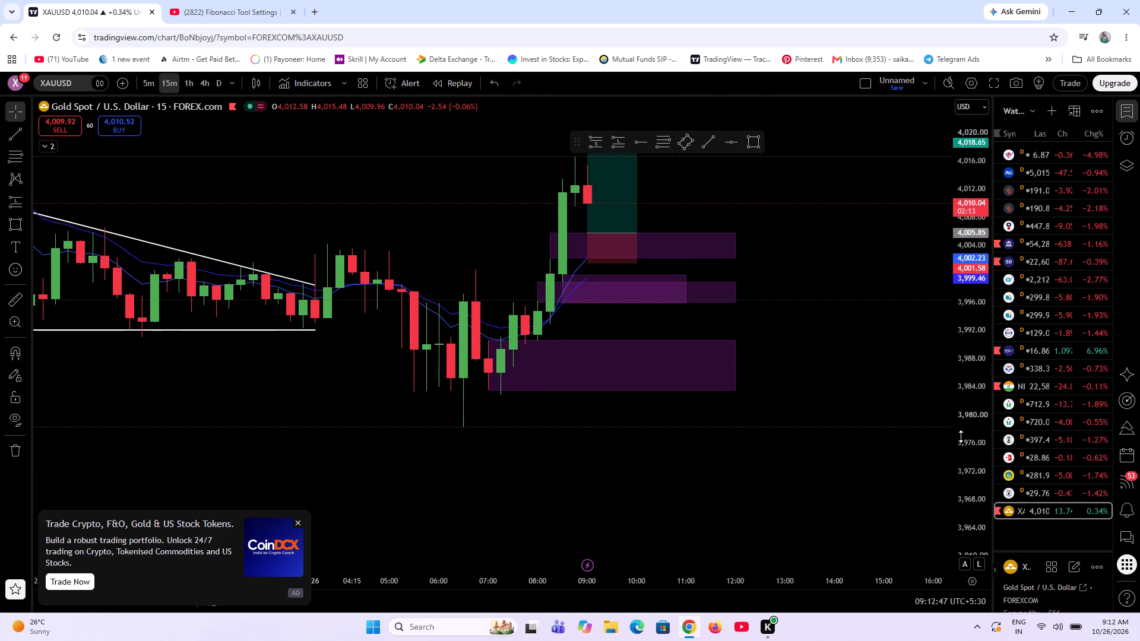
scroll(961, 436, up, 9)
scroll(764, 486, up, 6)
scroll(768, 483, down, 16)
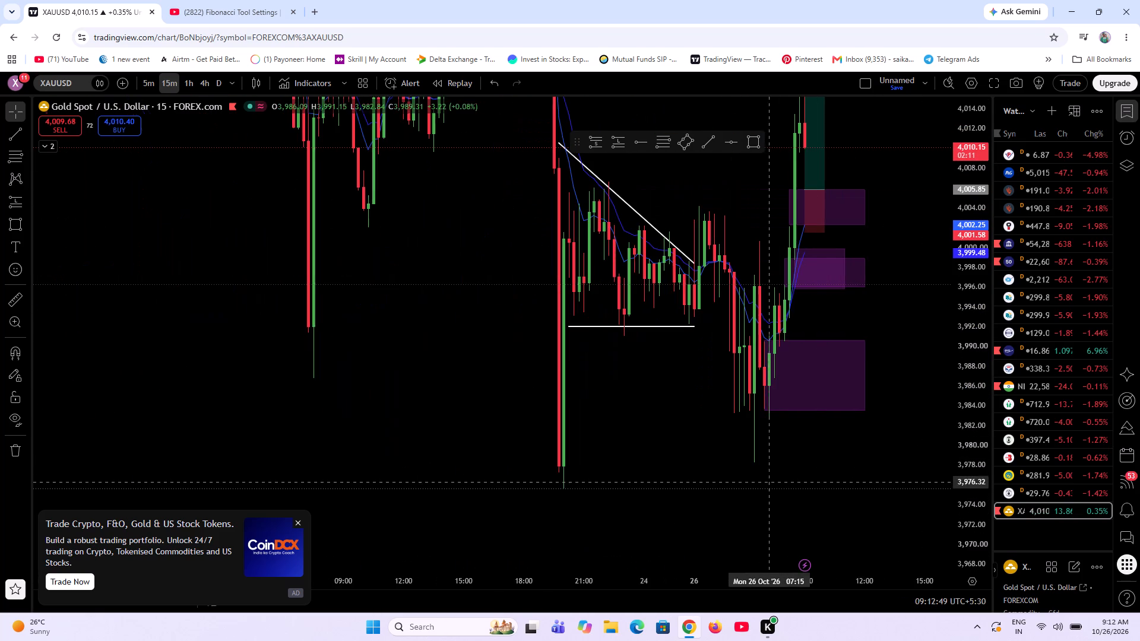
scroll(577, 422, up, 5)
scroll(582, 421, down, 8)
drag(903, 426, 796, 459)
scroll(607, 500, up, 14)
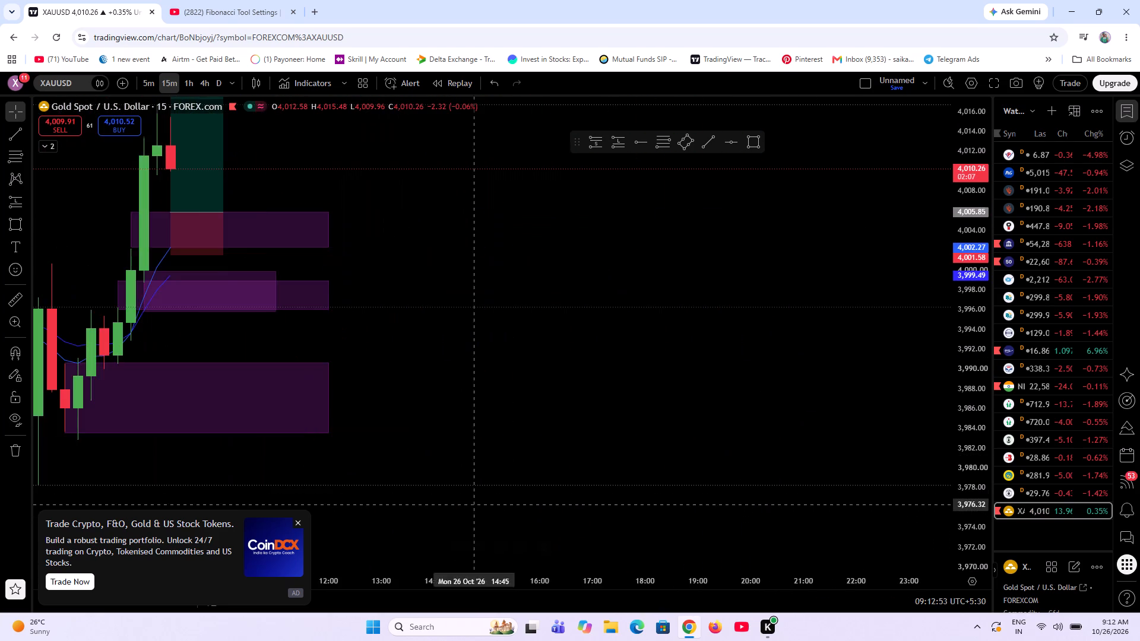
drag(335, 499, 775, 498)
scroll(575, 513, up, 4)
scroll(802, 474, down, 5)
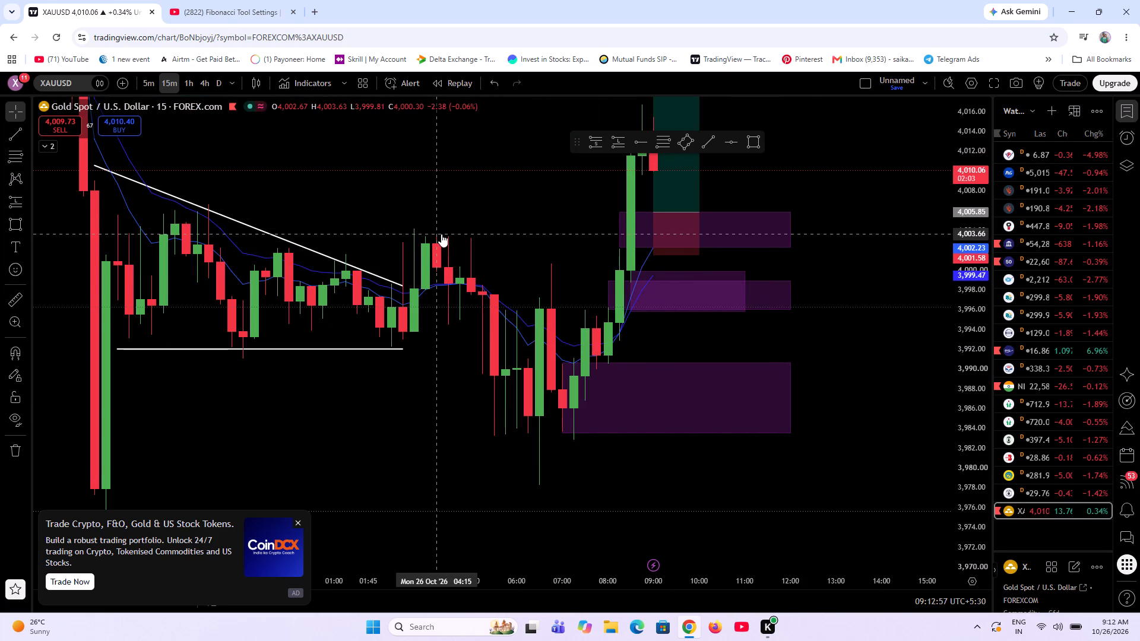
Switch to the YouTube Short on Fibonacci tool settings and study how its golden-zone rectangles are drawn, replaying the opening part.
click(191, 0)
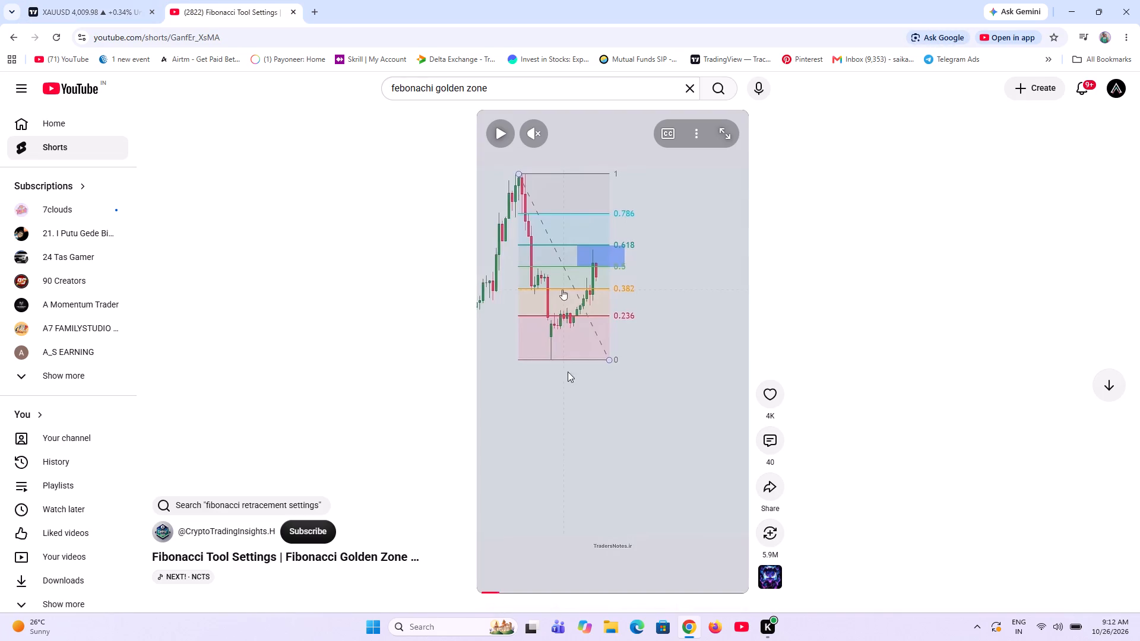
click(648, 397)
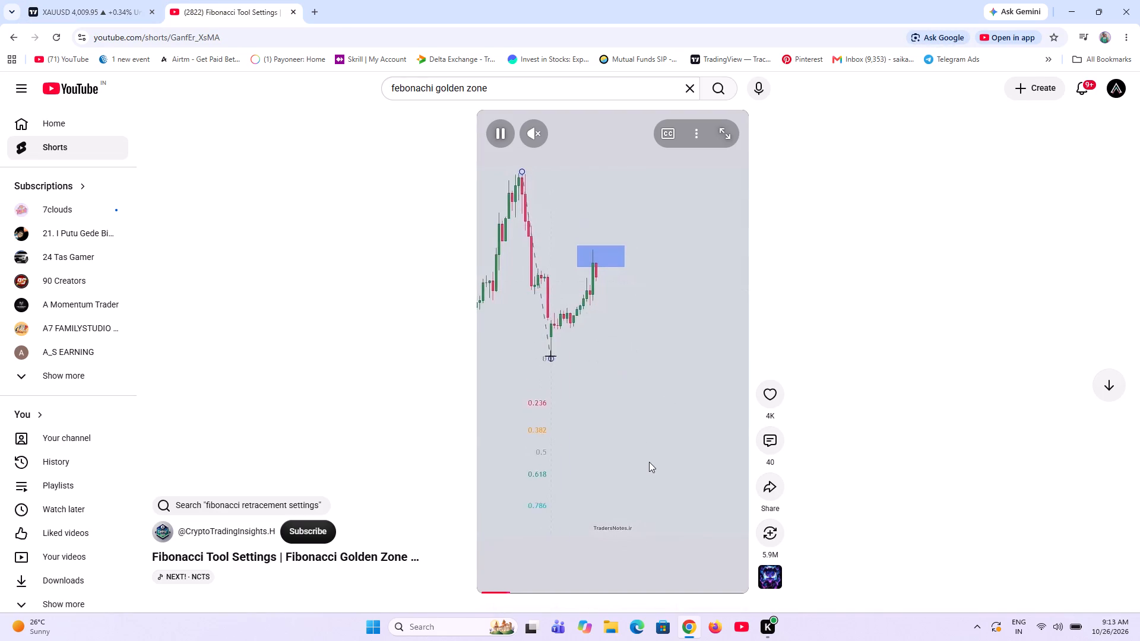
click(649, 462)
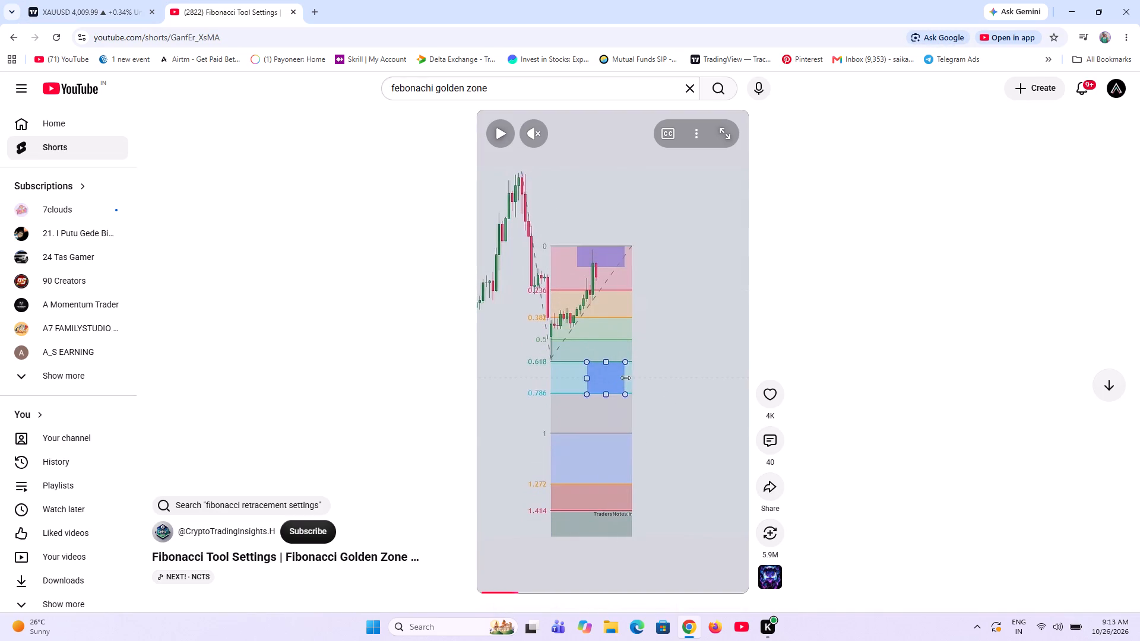
click(649, 462)
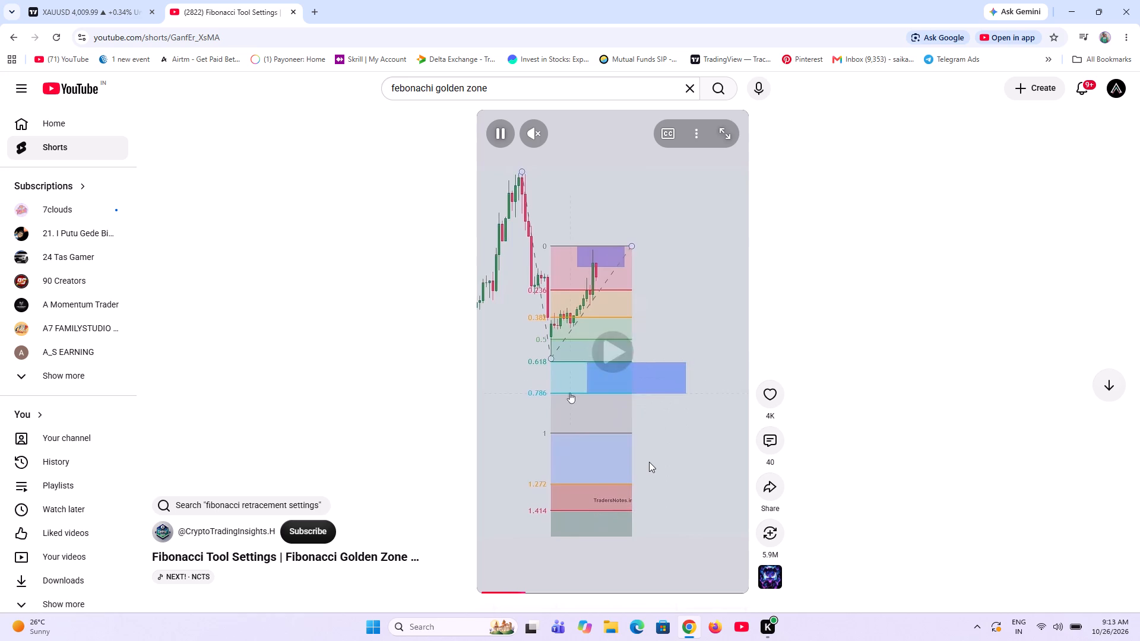
click(649, 462)
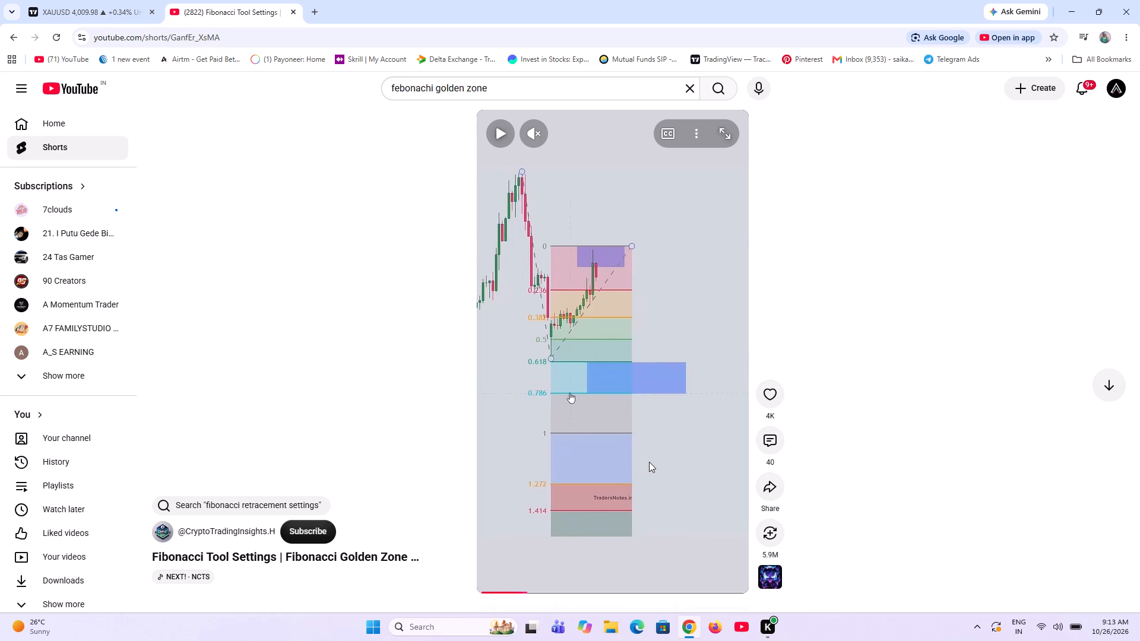
click(649, 462)
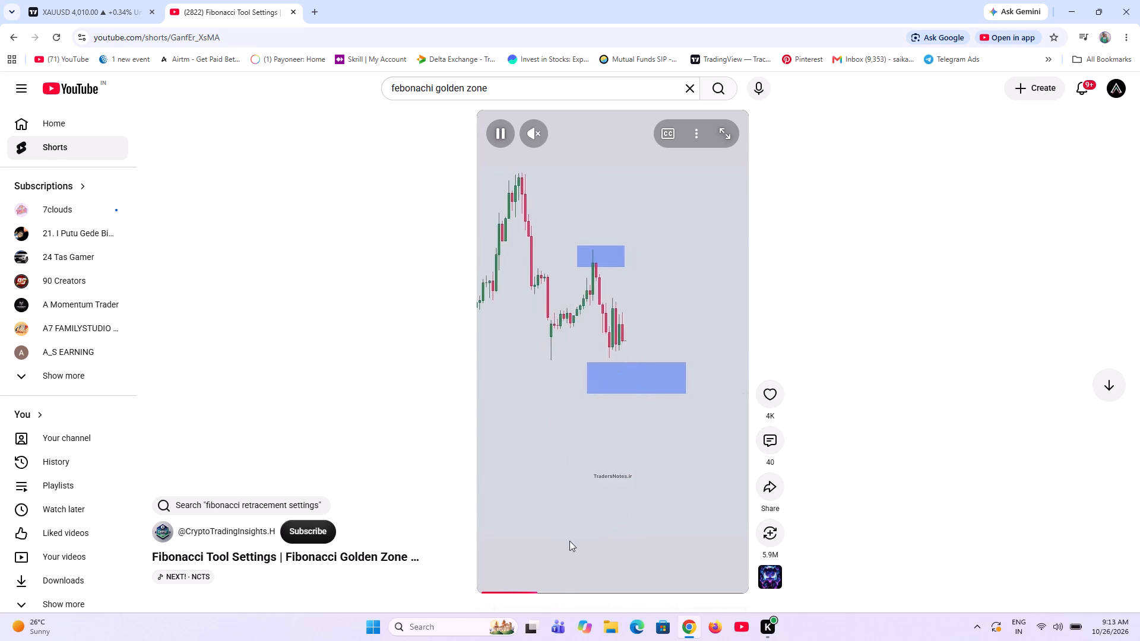
click(521, 593)
click(490, 592)
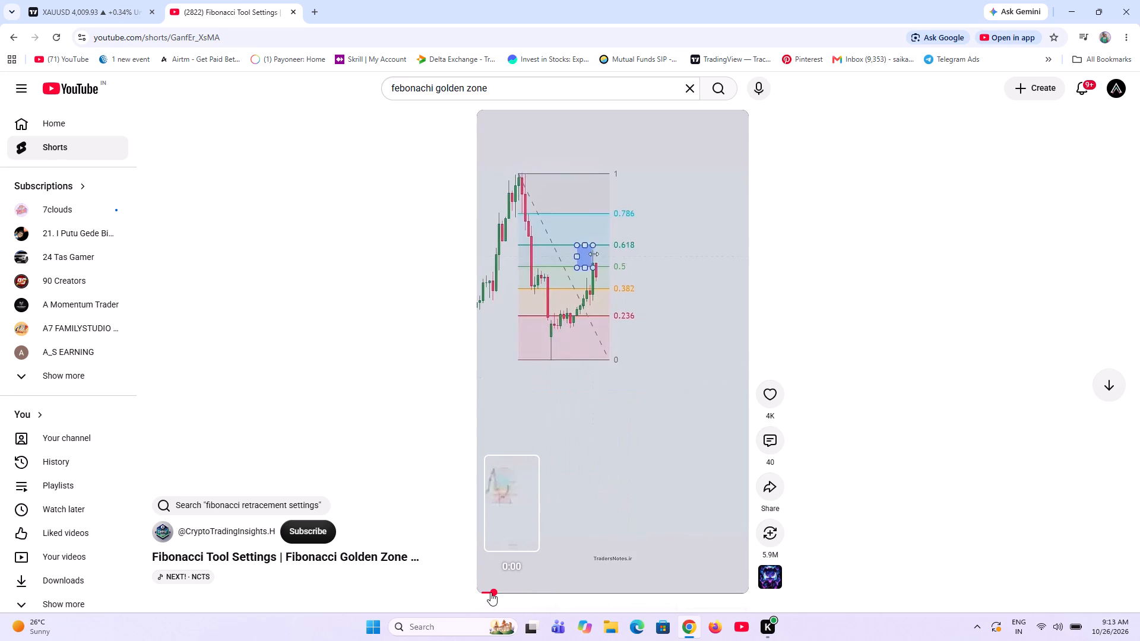
click(584, 517)
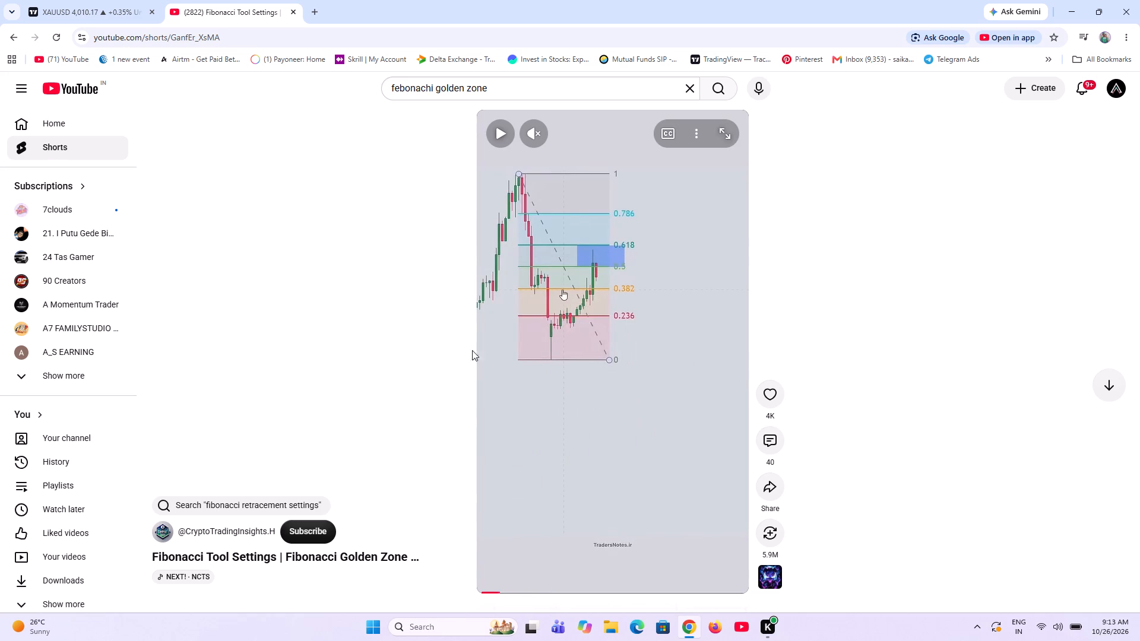
Return to the XAUUSD chart in TradingView and switch it to the 5-minute timeframe.
click(55, 0)
scroll(653, 468, down, 6)
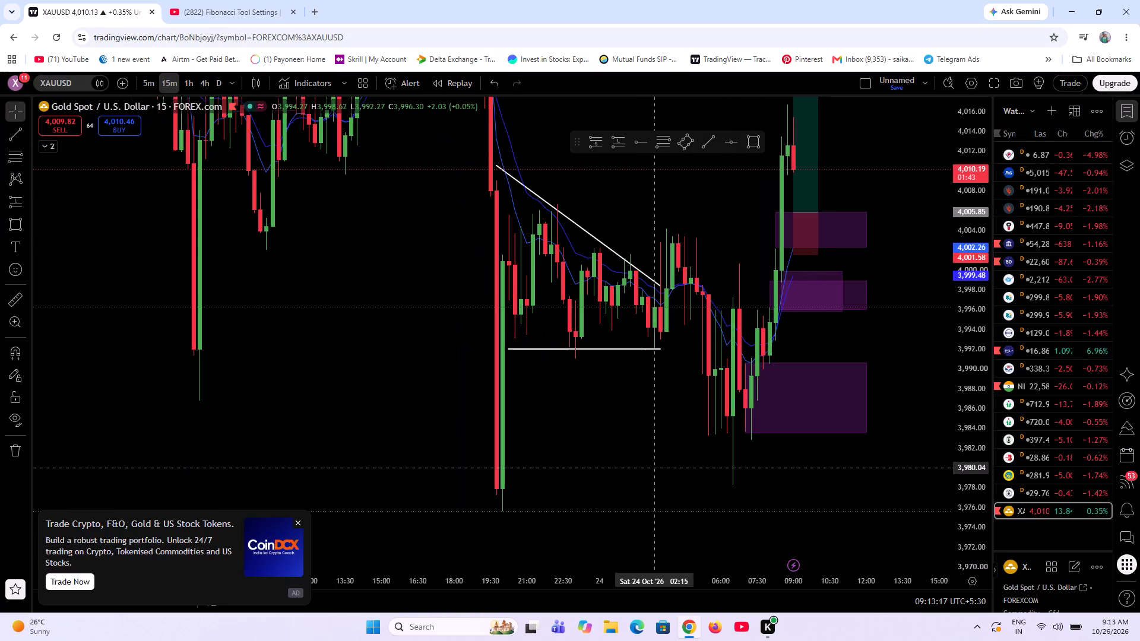
scroll(653, 468, up, 7)
scroll(674, 502, down, 1)
scroll(674, 502, up, 2)
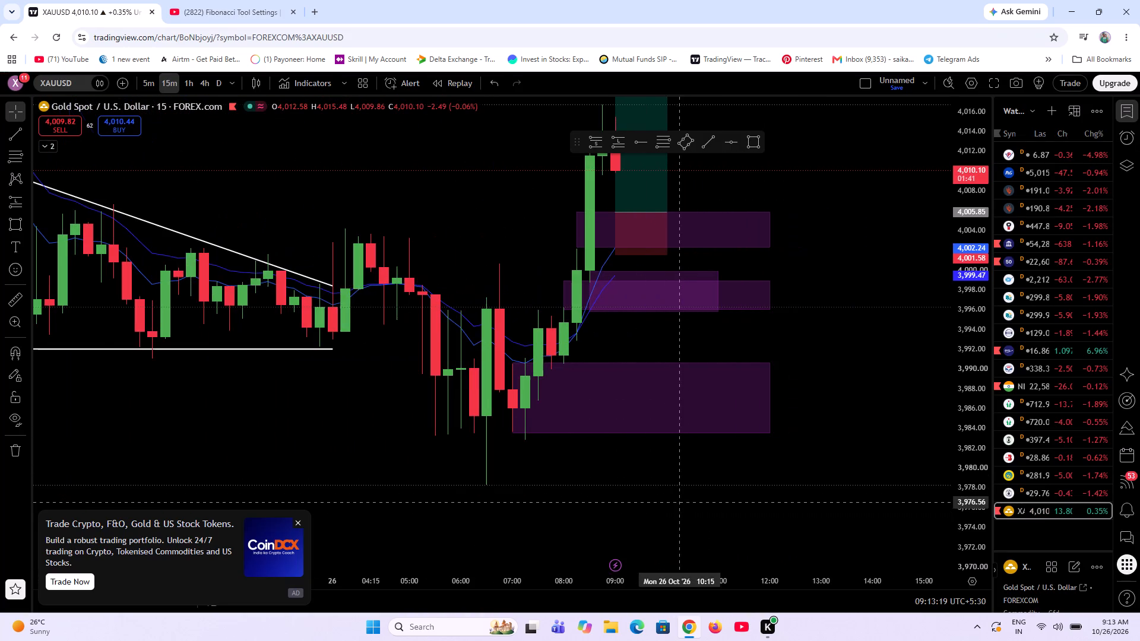
scroll(590, 439, up, 3)
scroll(594, 446, down, 2)
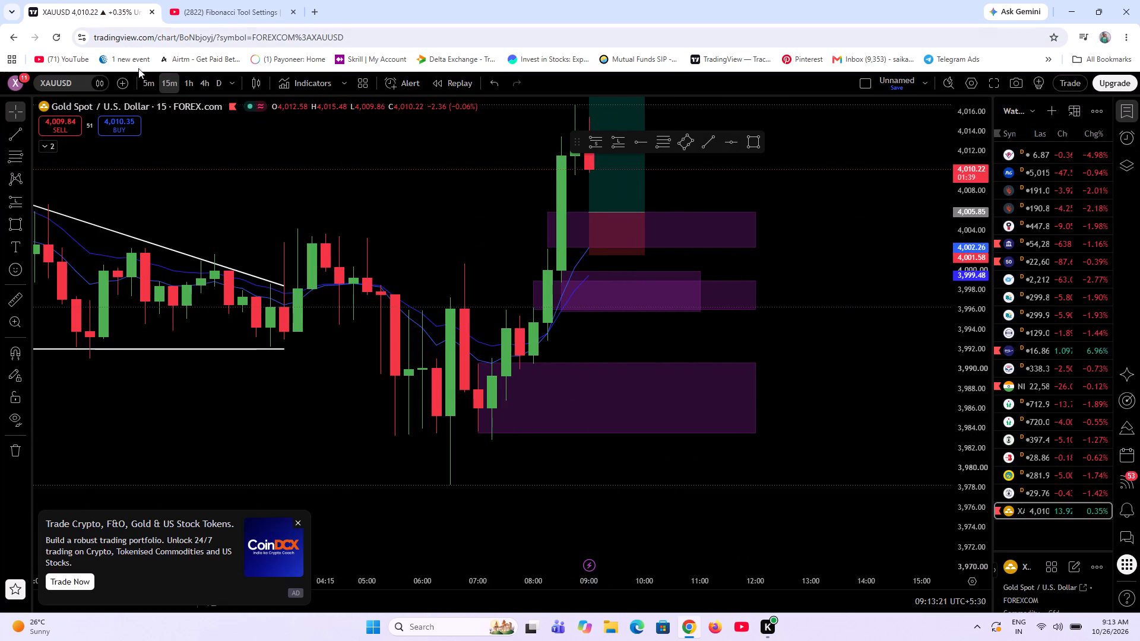
click(145, 86)
scroll(544, 501, down, 2)
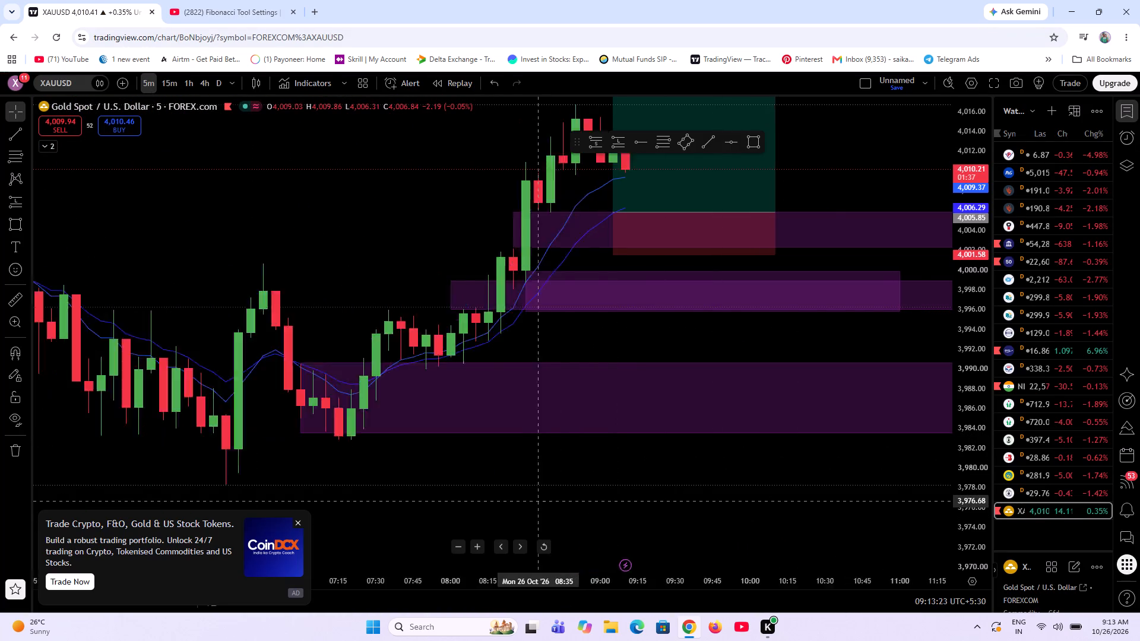
scroll(544, 501, down, 4)
scroll(537, 503, up, 4)
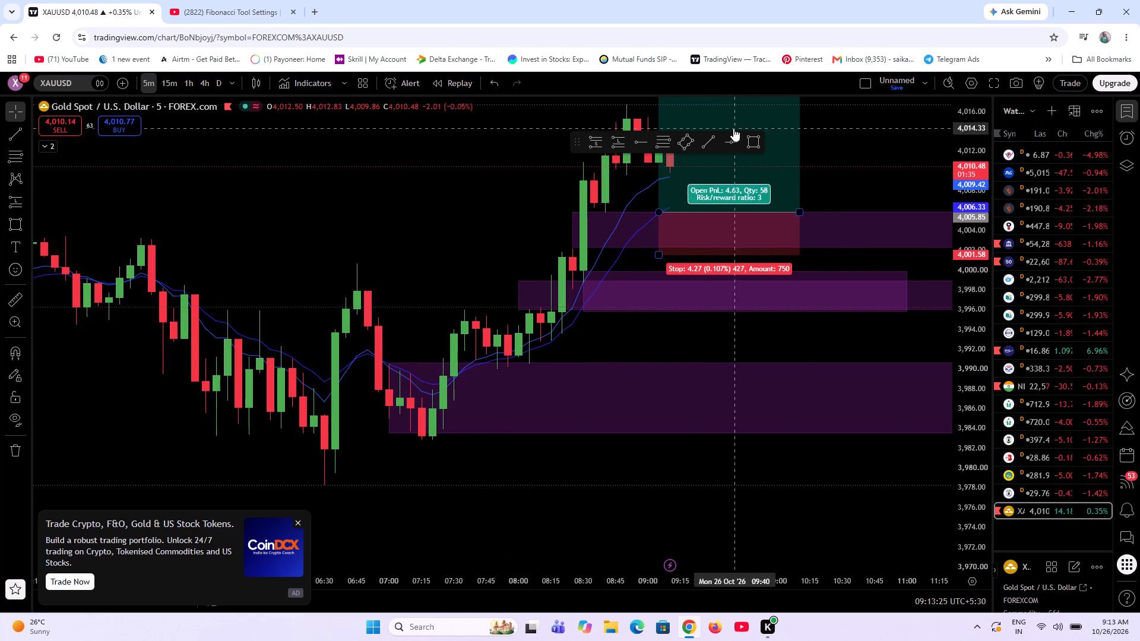
scroll(629, 501, down, 5)
drag(788, 450, 529, 534)
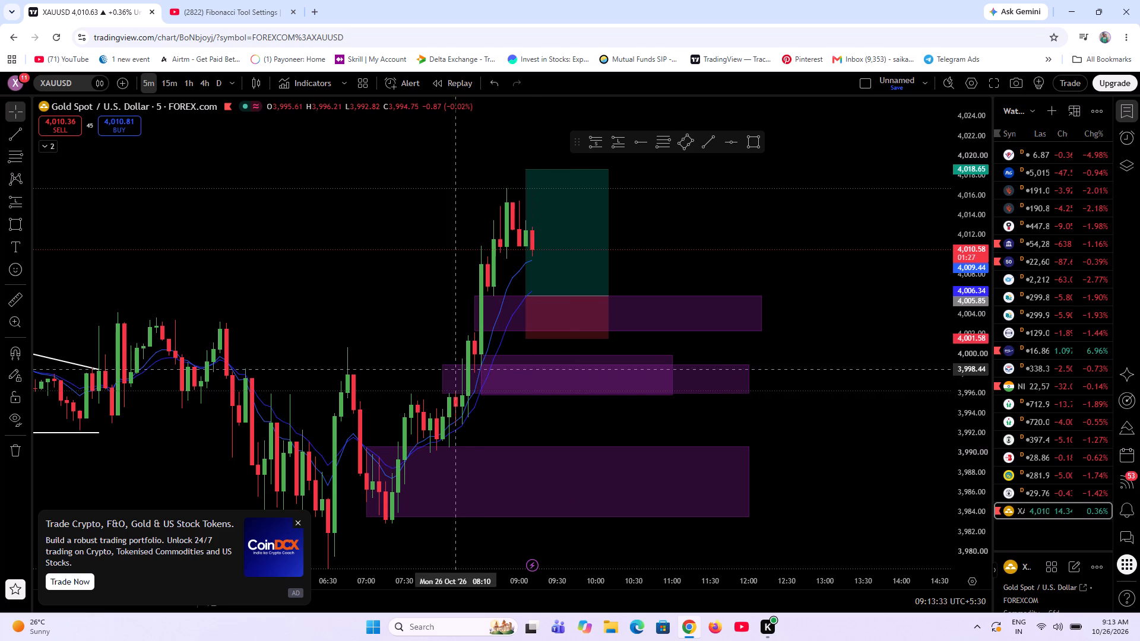
Rewatch the YouTube Short from near its start through the break-of-structure line and the following Fib retracement.
click(231, 1)
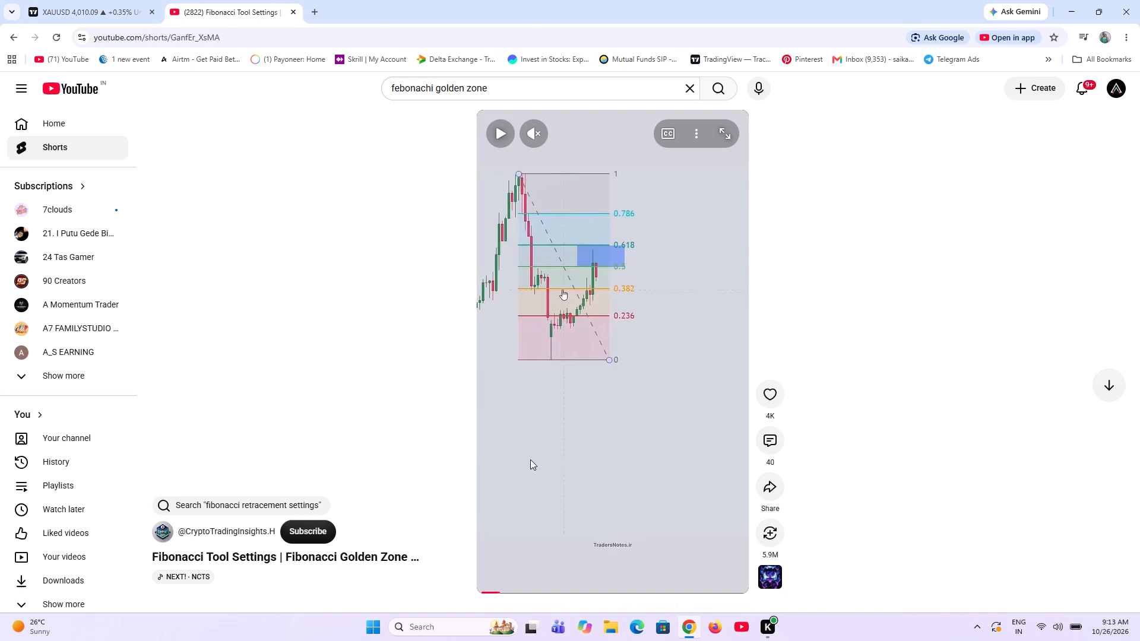
click(563, 452)
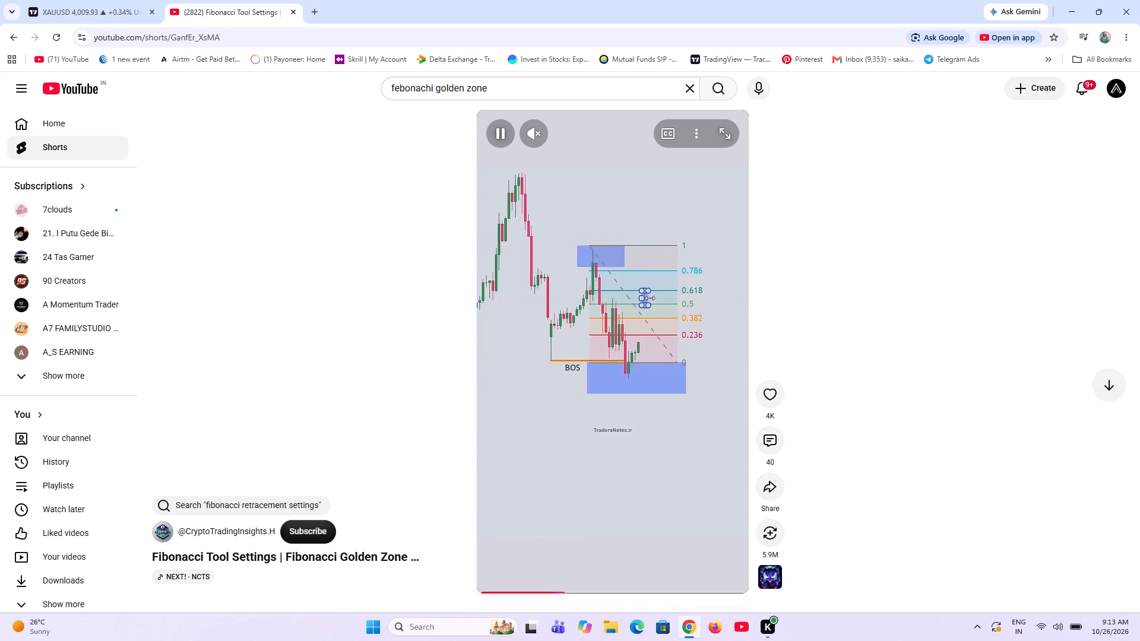
click(526, 590)
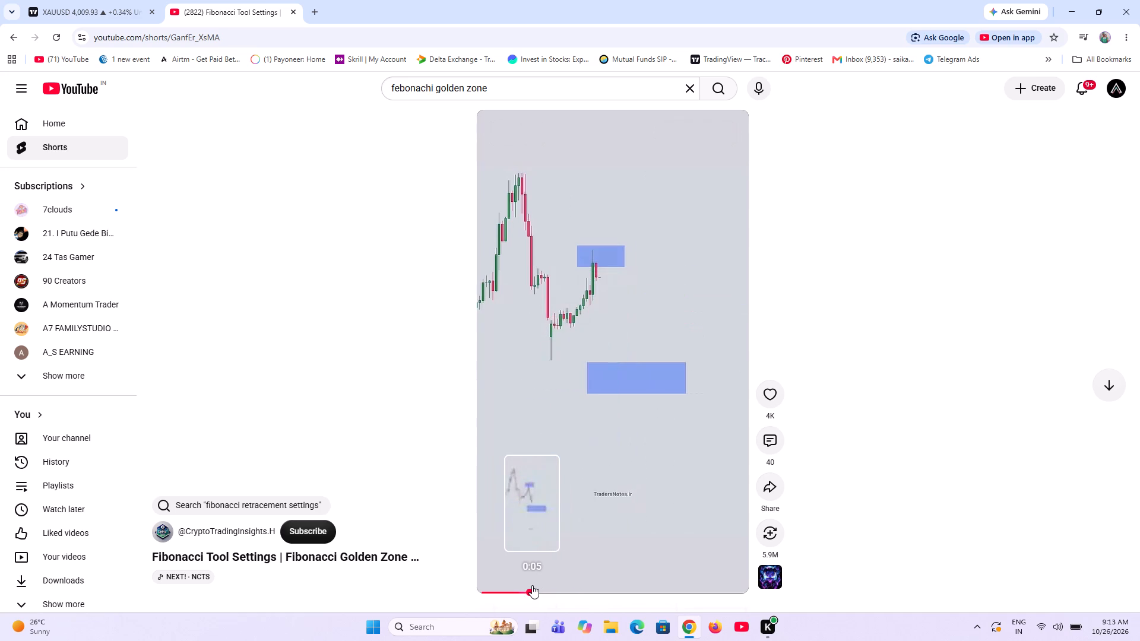
click(492, 594)
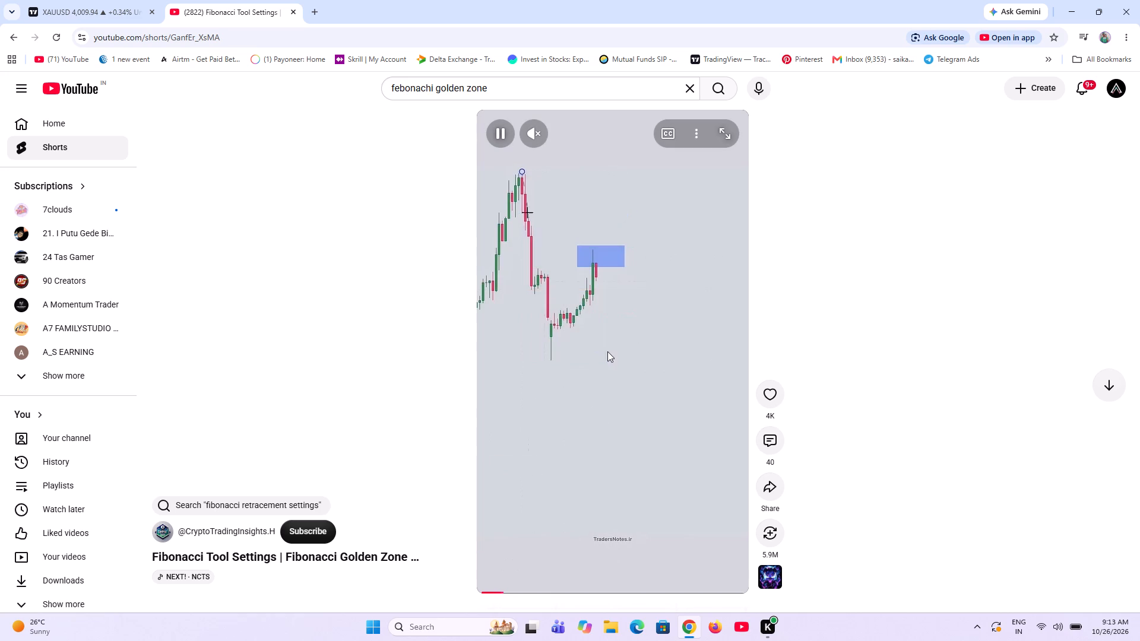
click(566, 409)
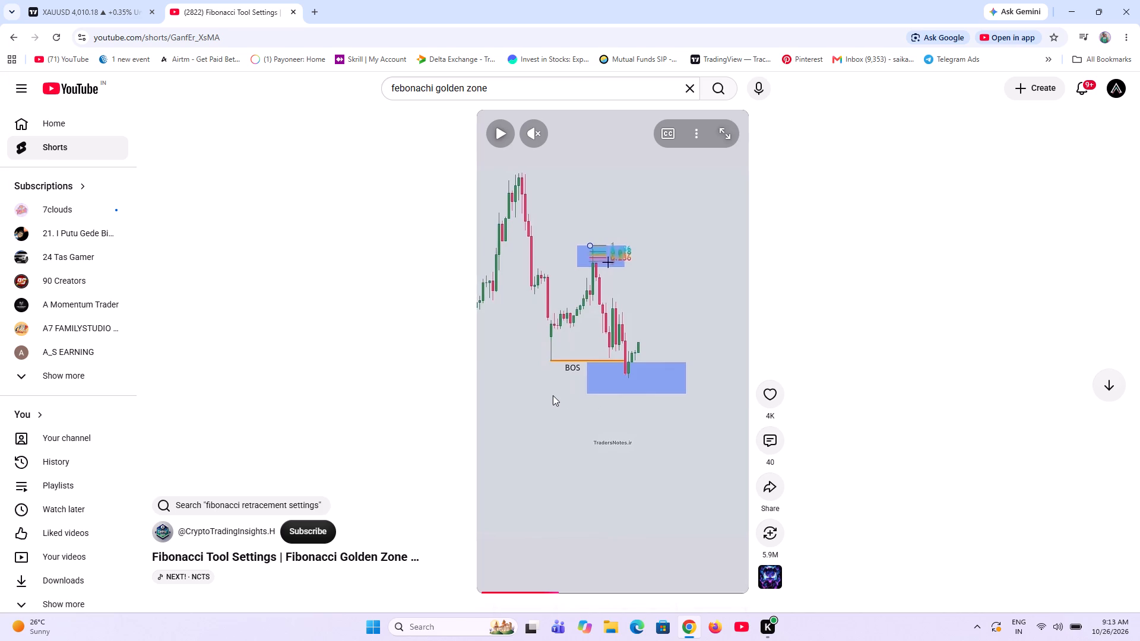
Back on the XAUUSD chart, draw a Fib retracement from the swing high near 4,000.60 to about 3,982.91 at 07:35.
click(92, 0)
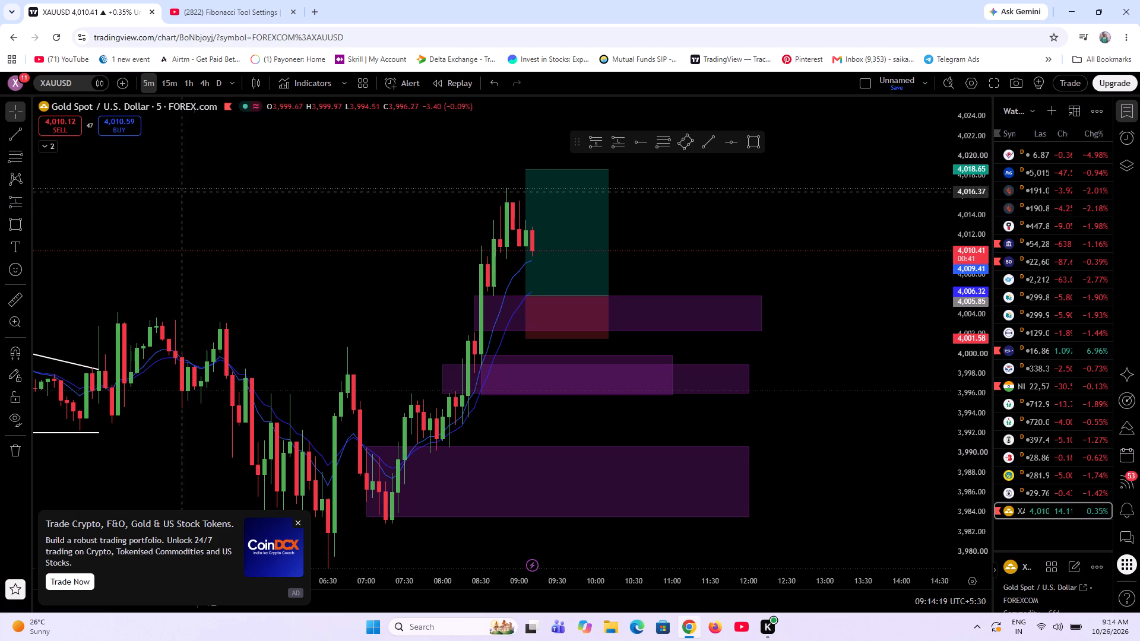
click(655, 144)
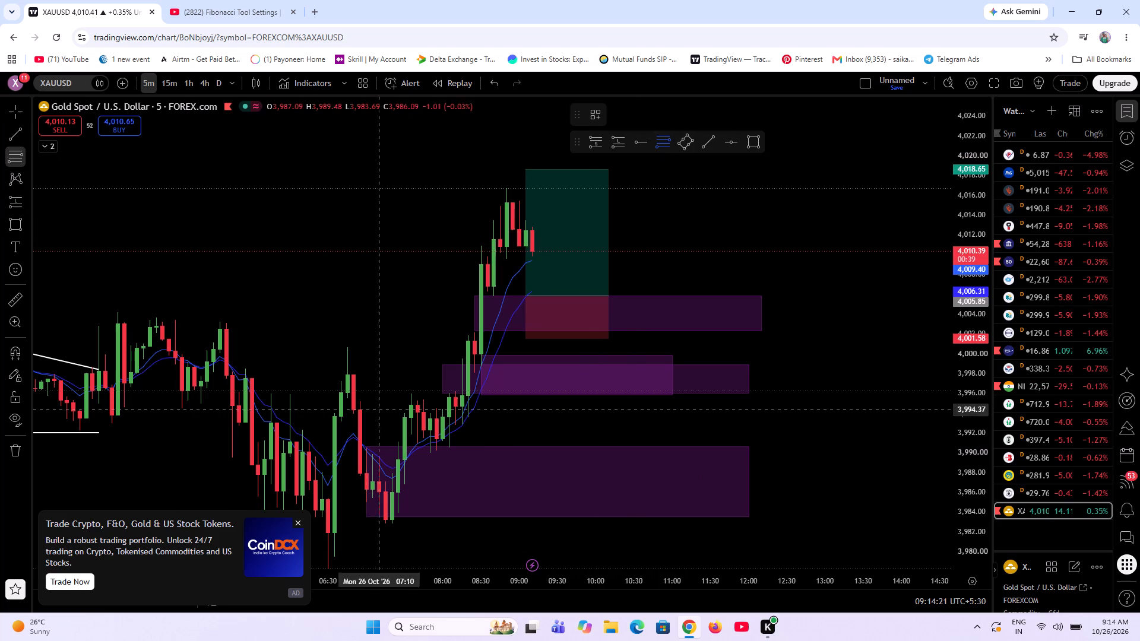
click(346, 348)
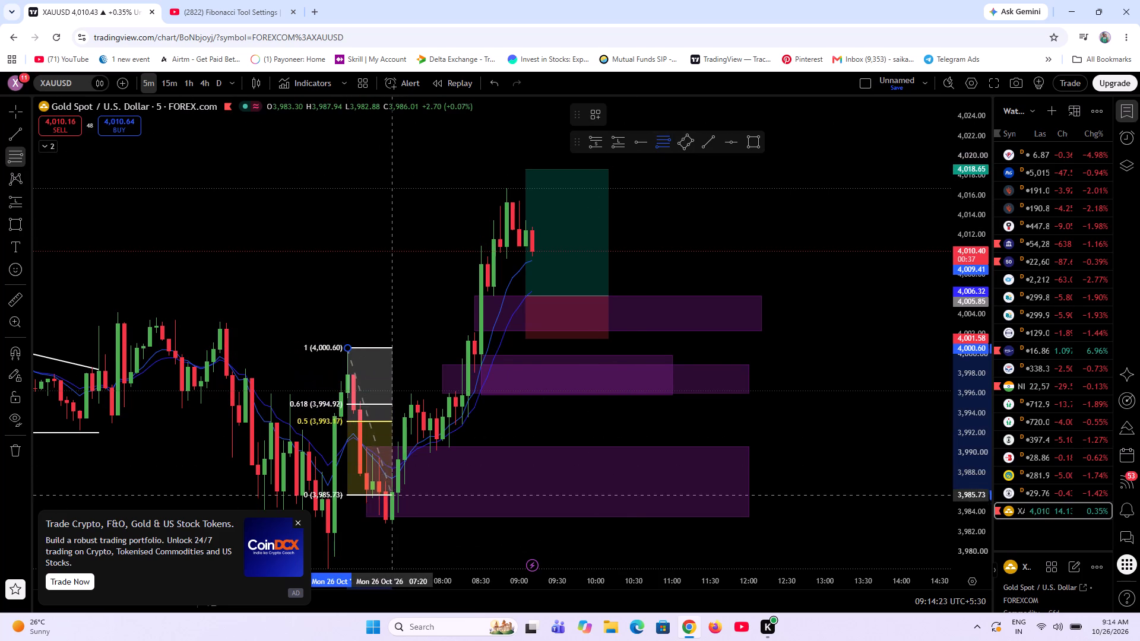
click(412, 523)
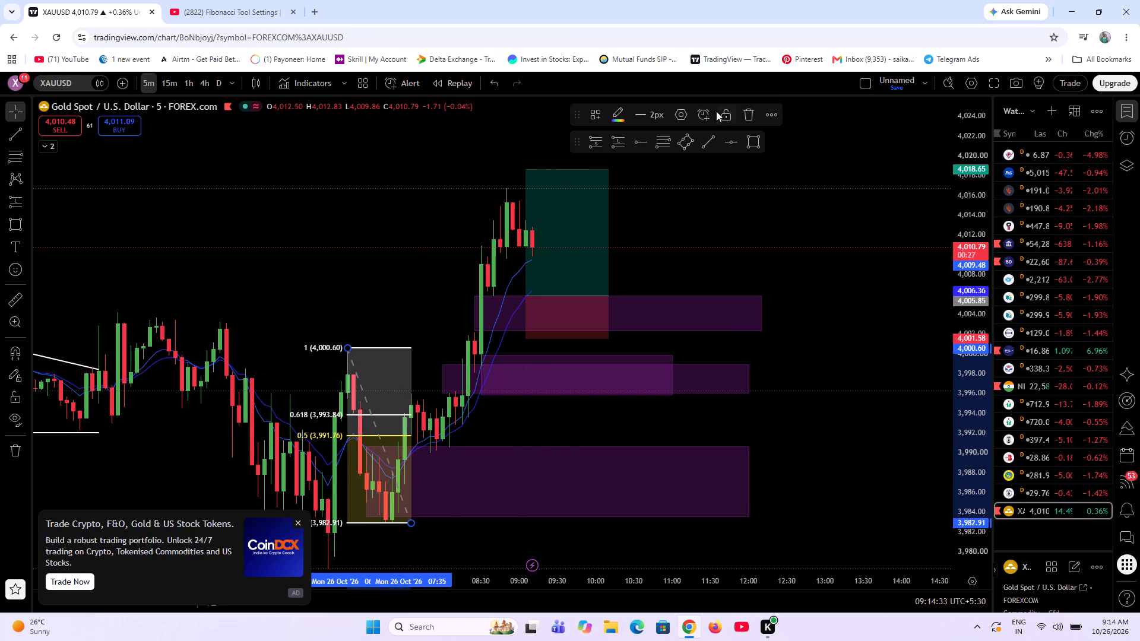
Colour the new Fib retracement's 0.5 level white and its 0.618 level yellow.
click(681, 113)
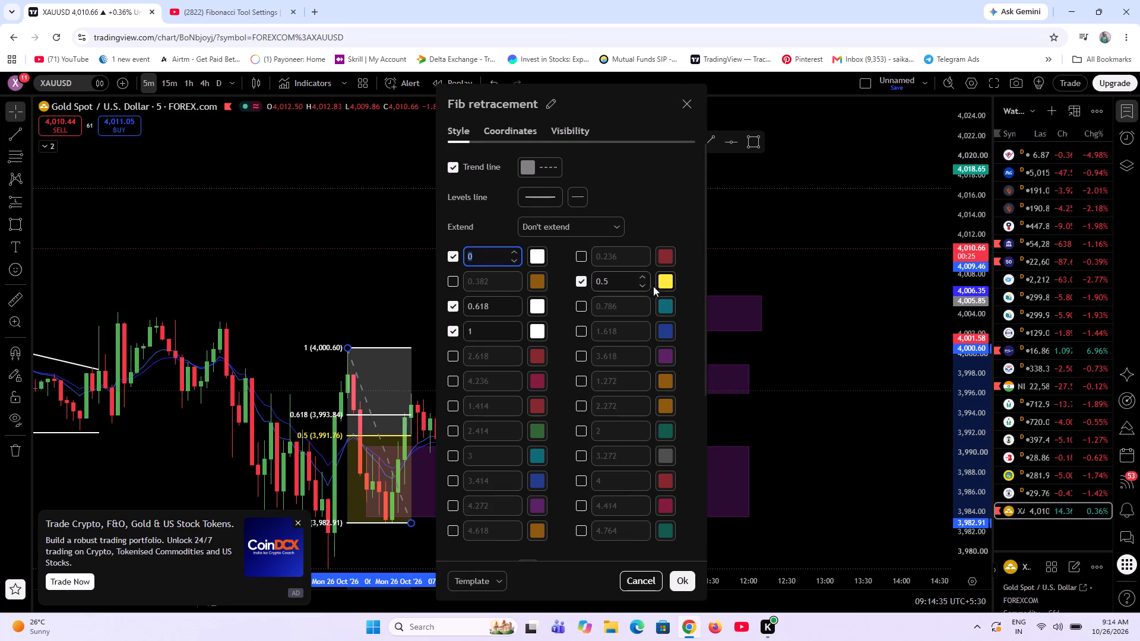
click(665, 285)
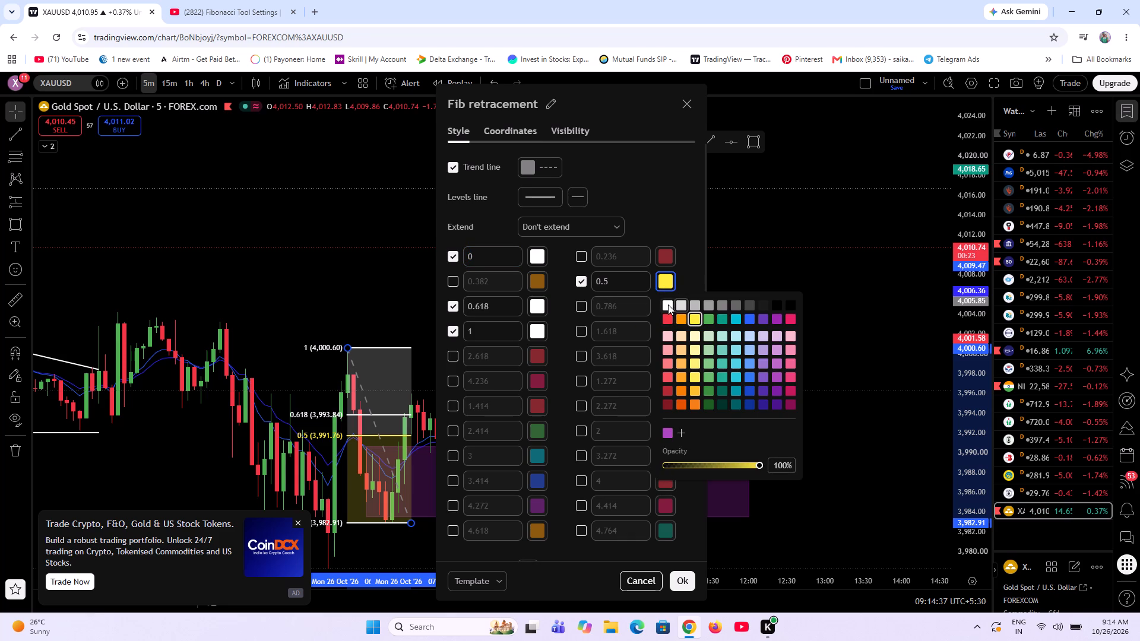
click(666, 304)
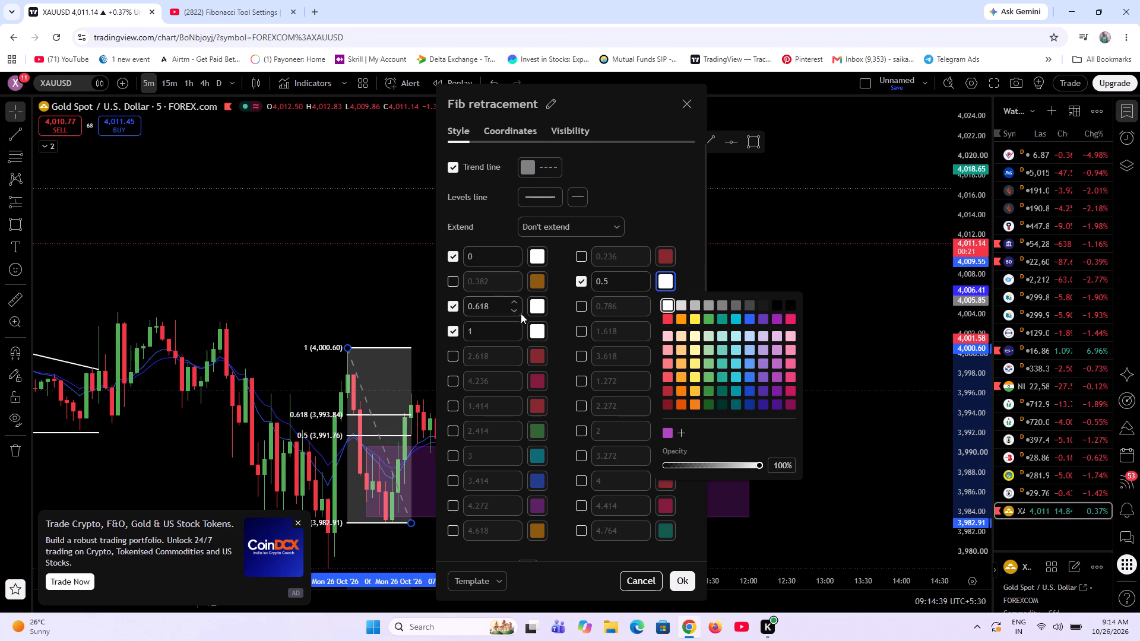
click(539, 312)
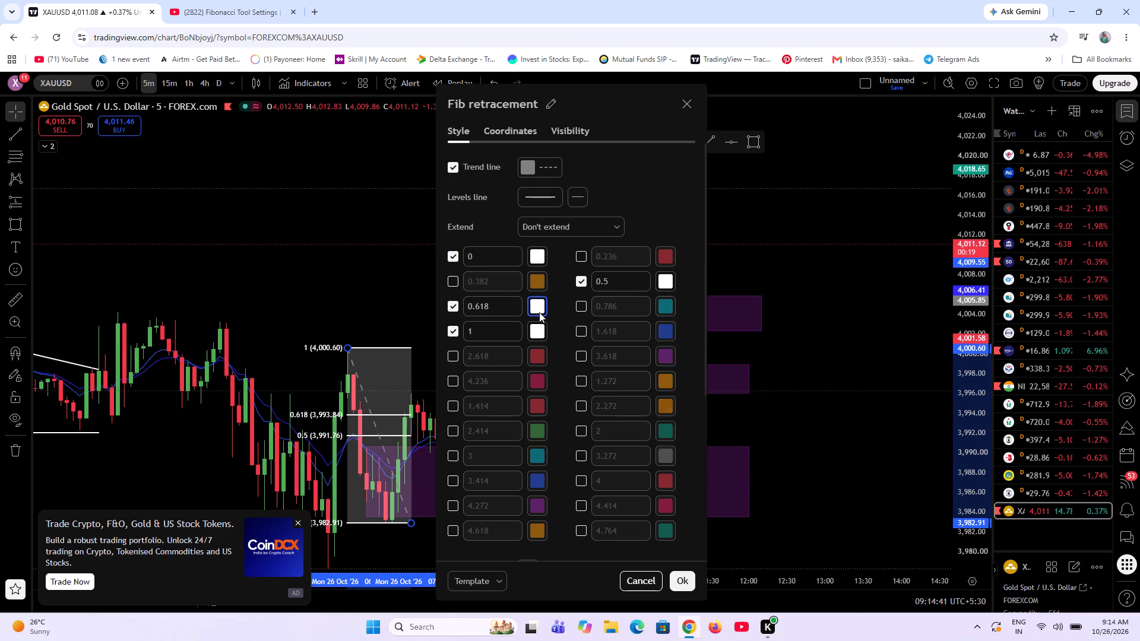
click(564, 343)
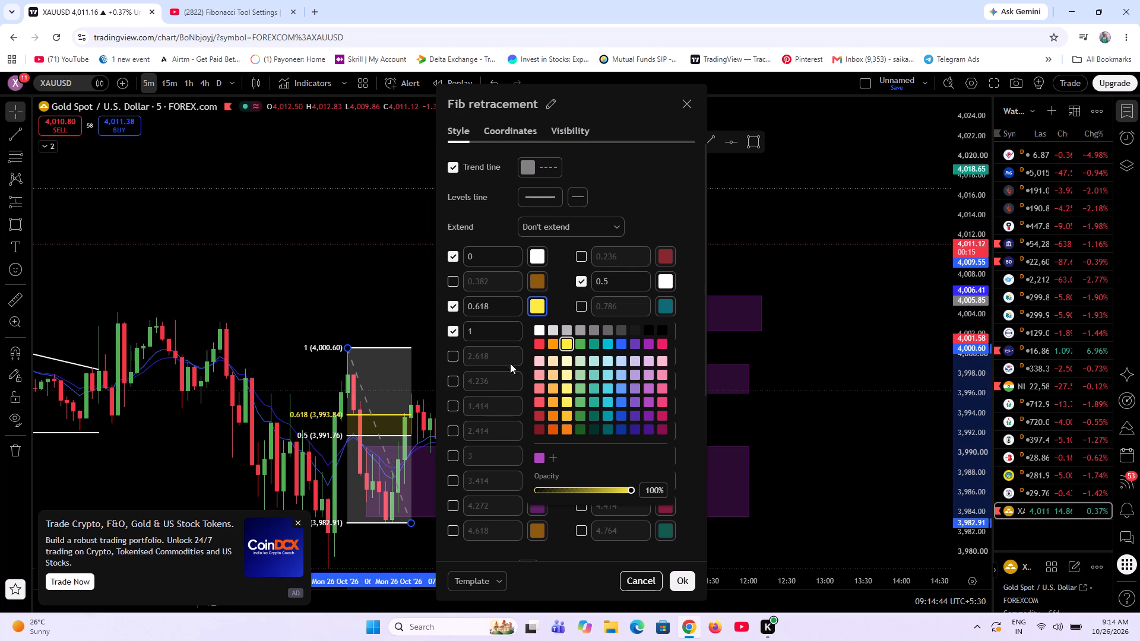
click(568, 344)
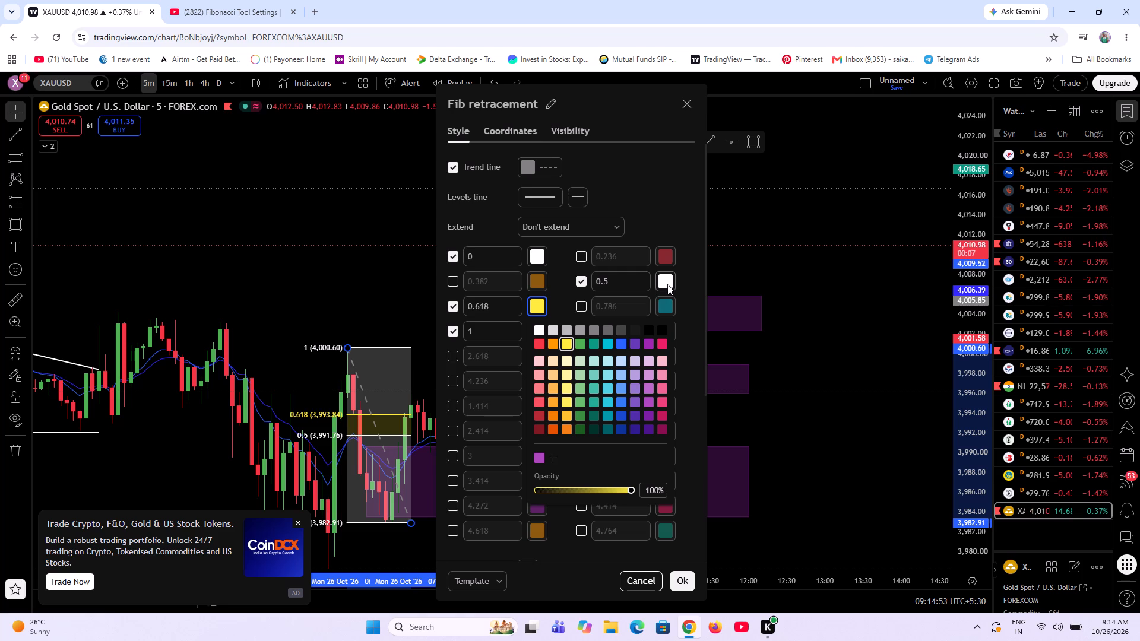
click(602, 175)
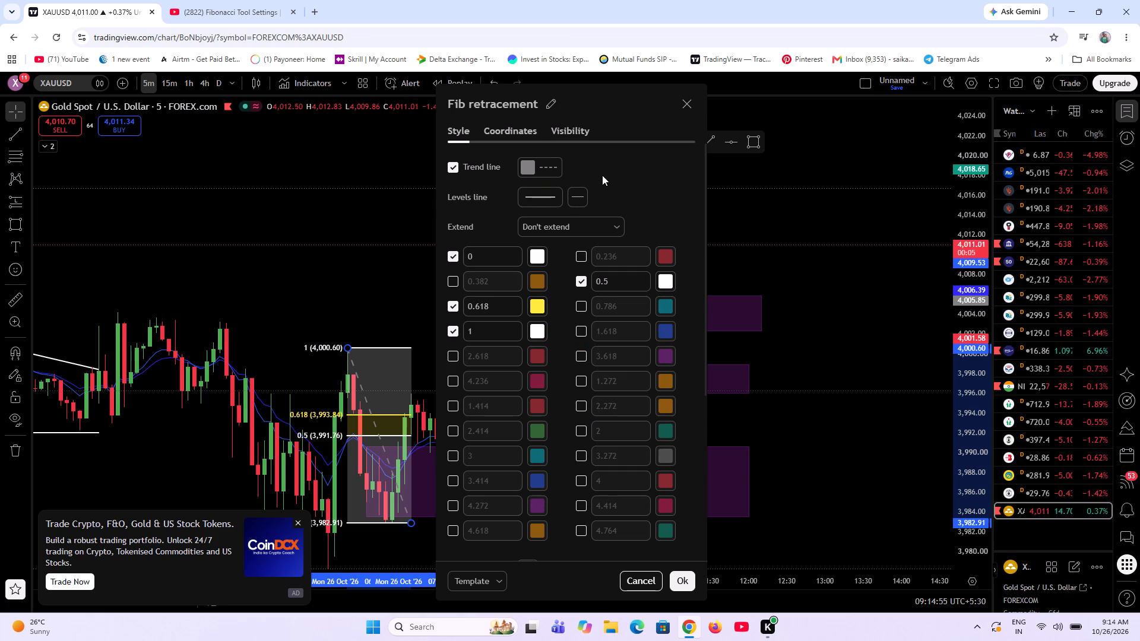
click(838, 206)
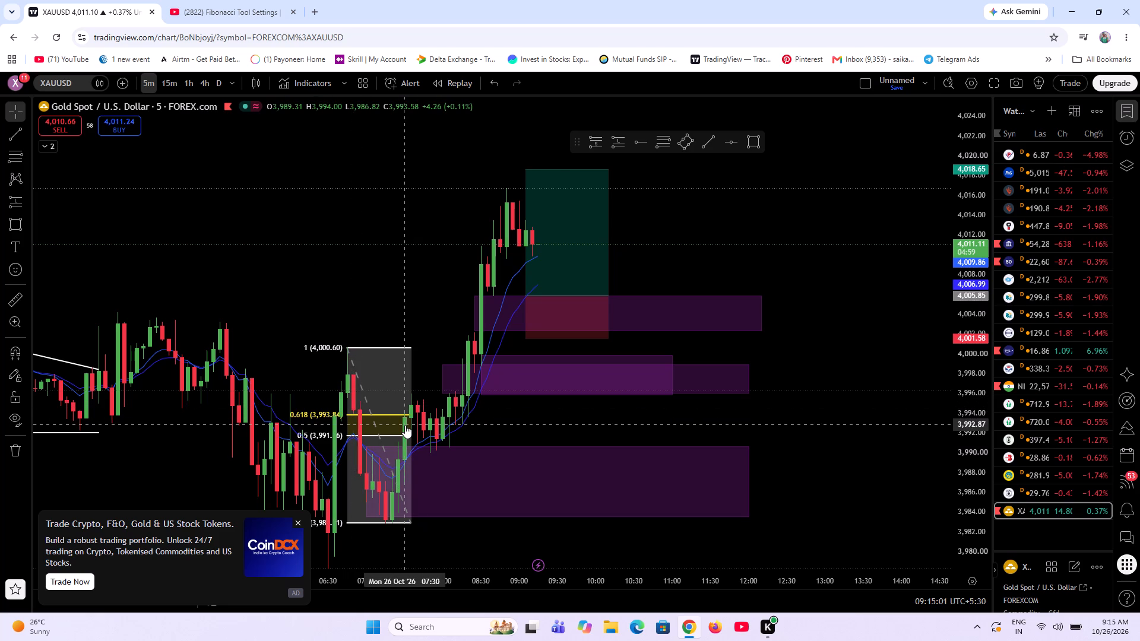
Check the YouTube Short's example of a golden-zone rectangle between the 0.5 and 0.618 levels.
click(239, 0)
click(610, 394)
click(606, 398)
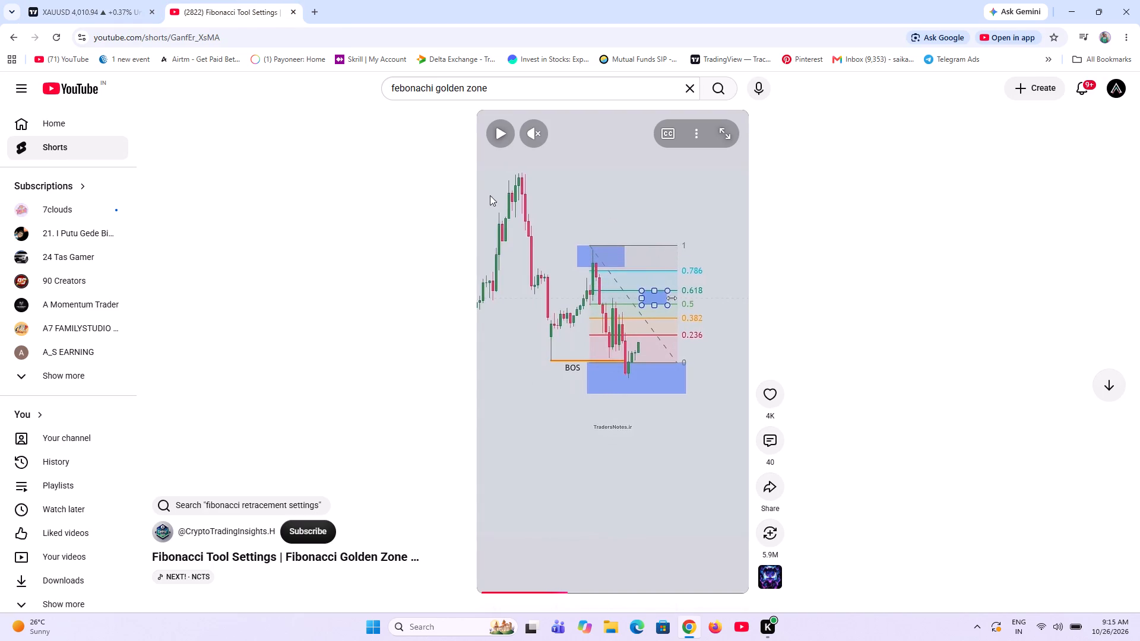
Back on the XAUUSD chart, delete the Fib retracement drawn from the 4,000.60 swing high to 3,982.91.
click(113, 0)
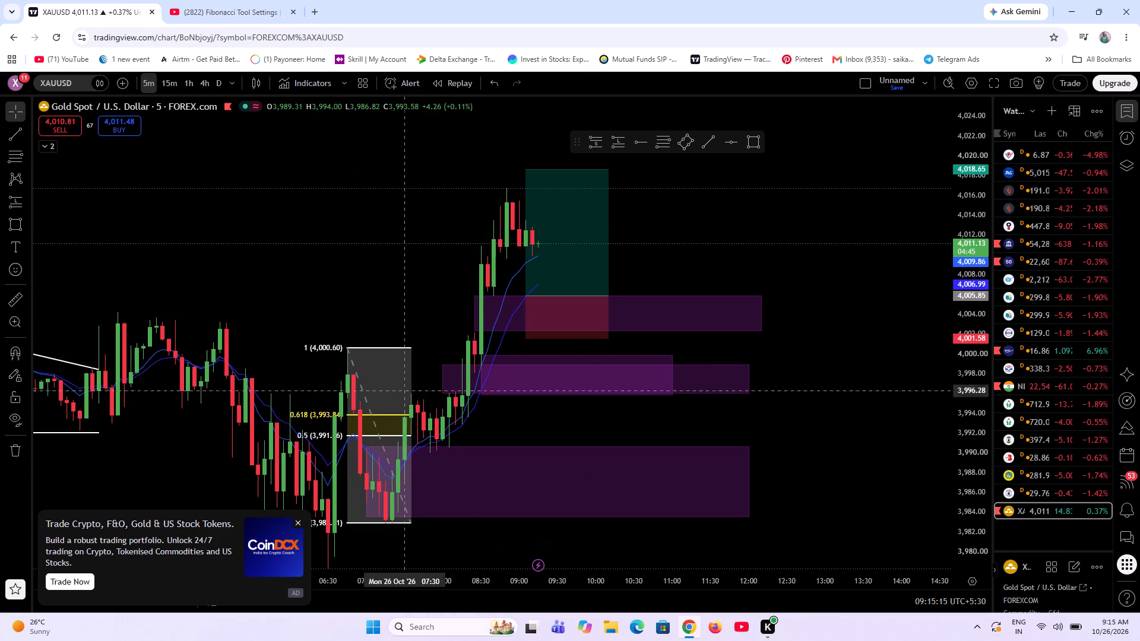
click(390, 345)
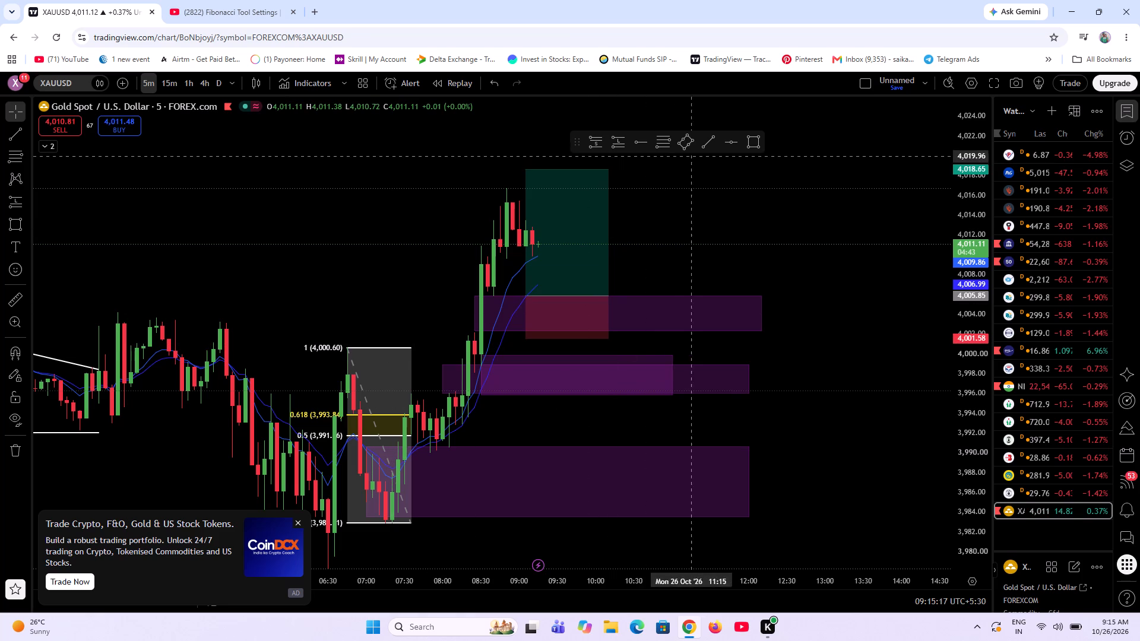
click(389, 413)
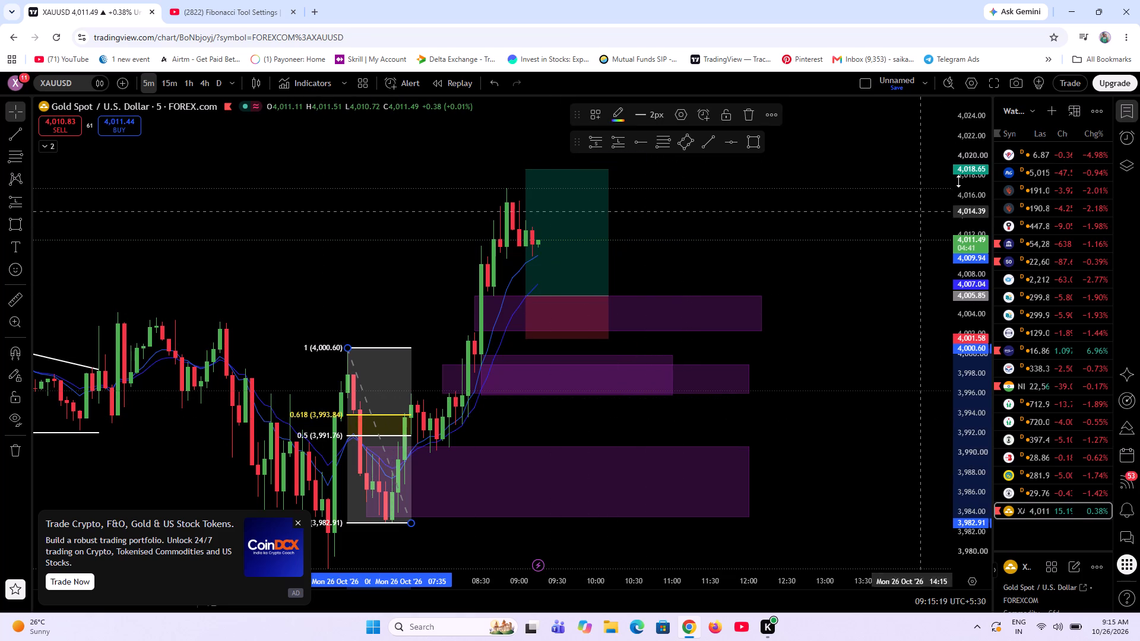
click(741, 116)
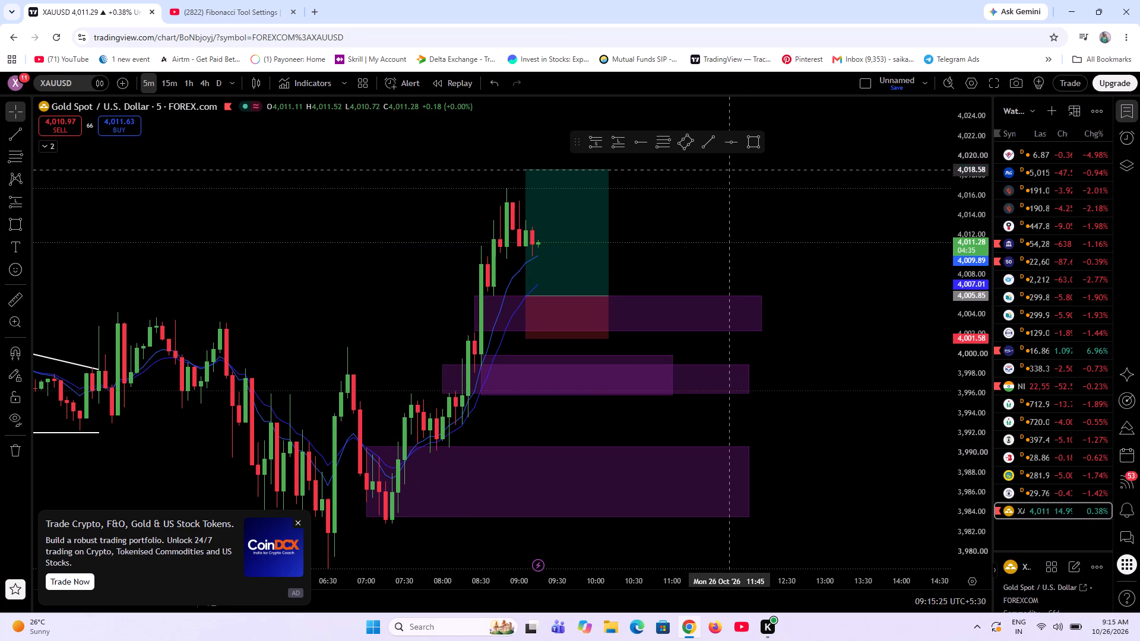
Draw a horizontal trend line from the 06:45 swing high near 4,000.60 to the 08:20 candle and label it BOS.
click(725, 138)
click(700, 139)
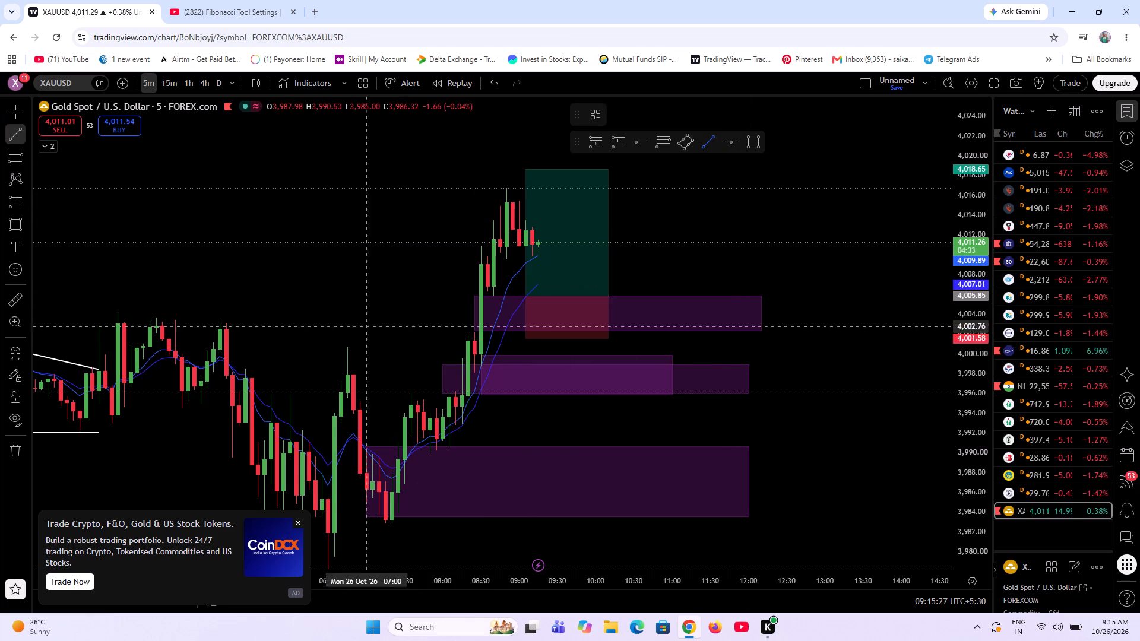
click(347, 348)
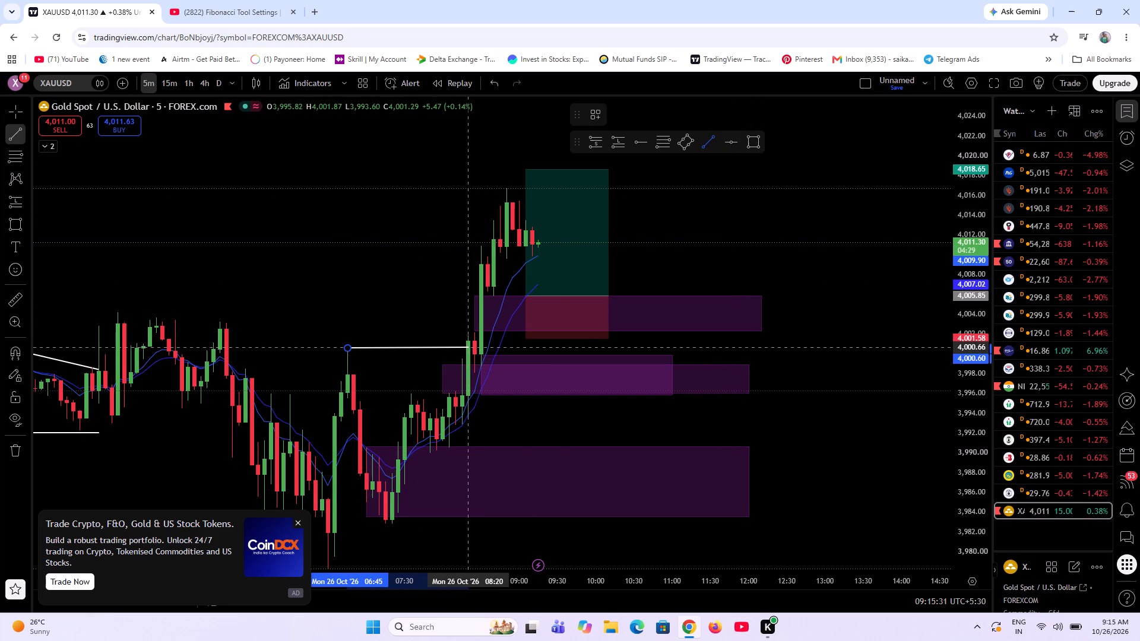
click(466, 348)
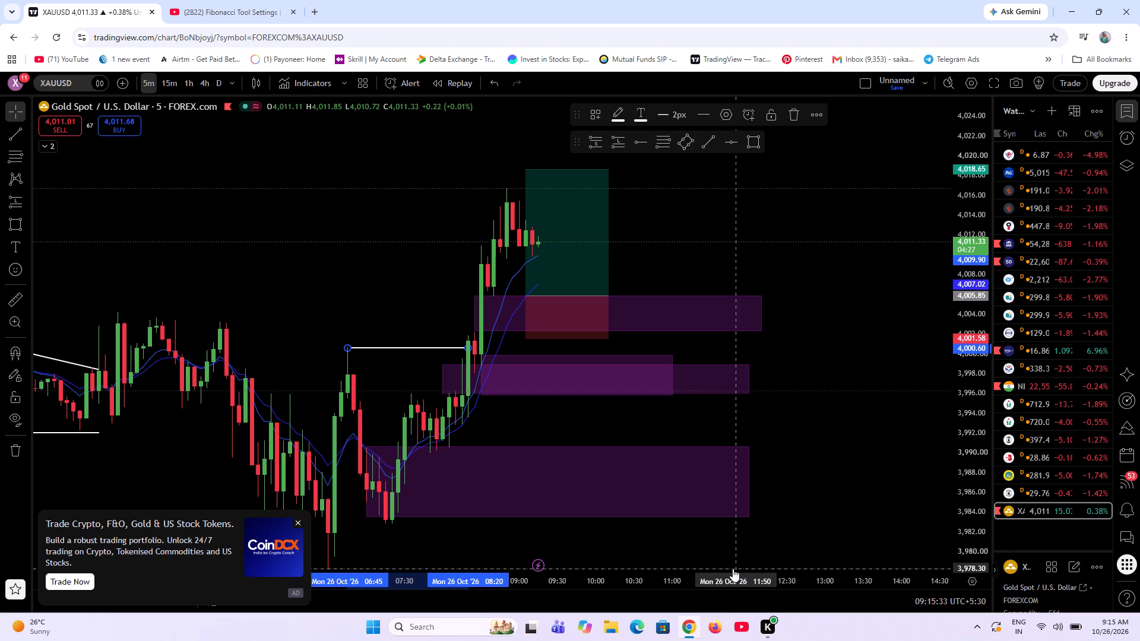
click(399, 345)
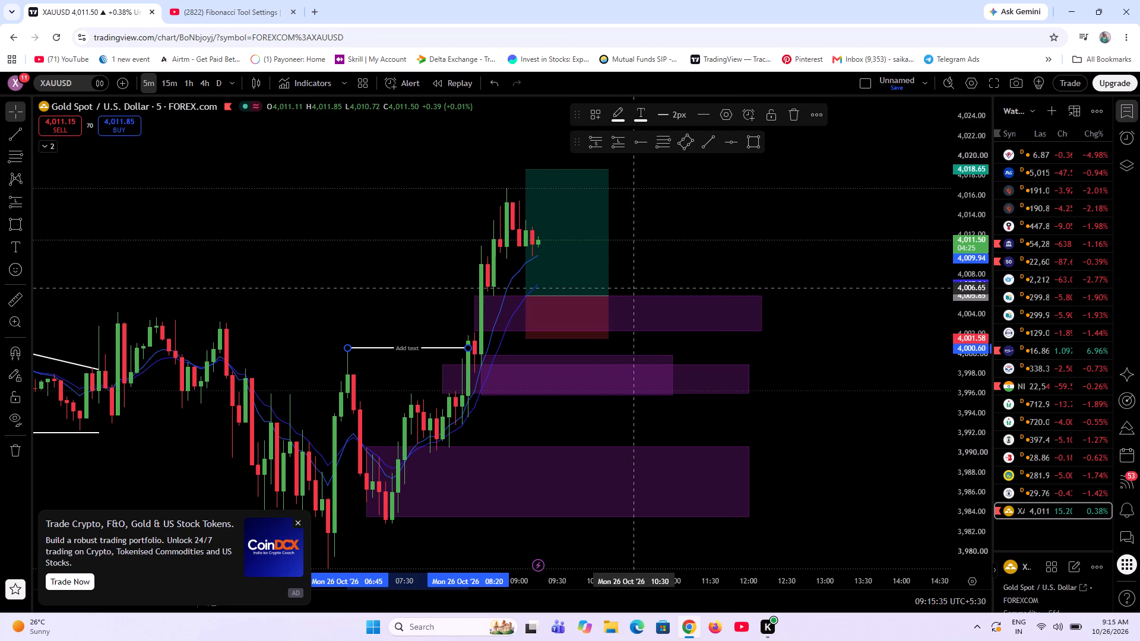
text(BO)
key(s)
click(435, 273)
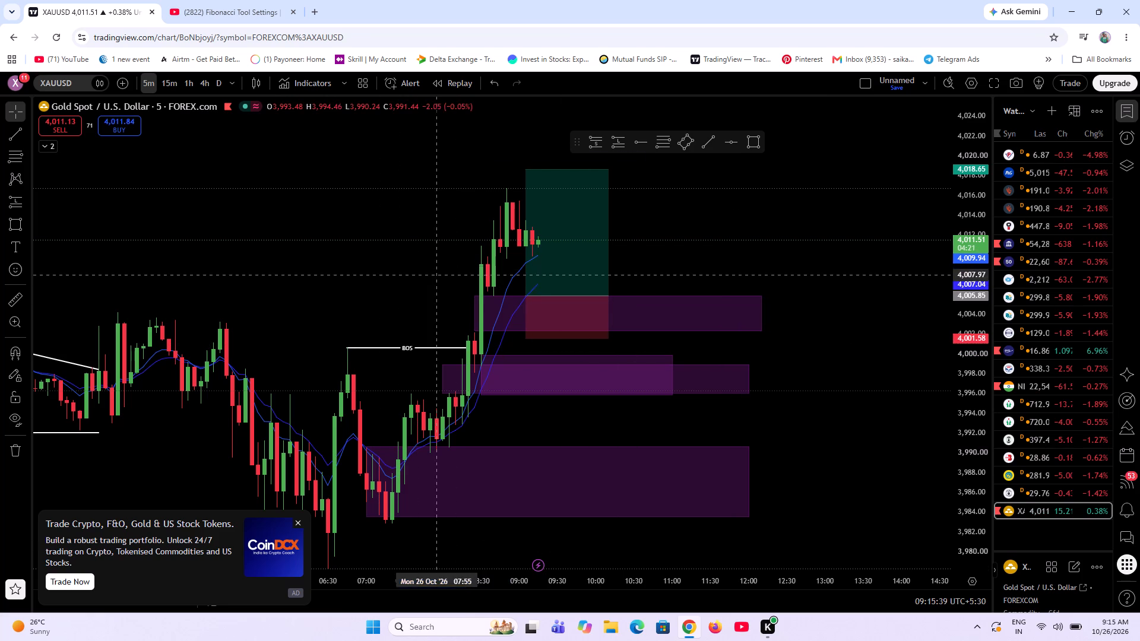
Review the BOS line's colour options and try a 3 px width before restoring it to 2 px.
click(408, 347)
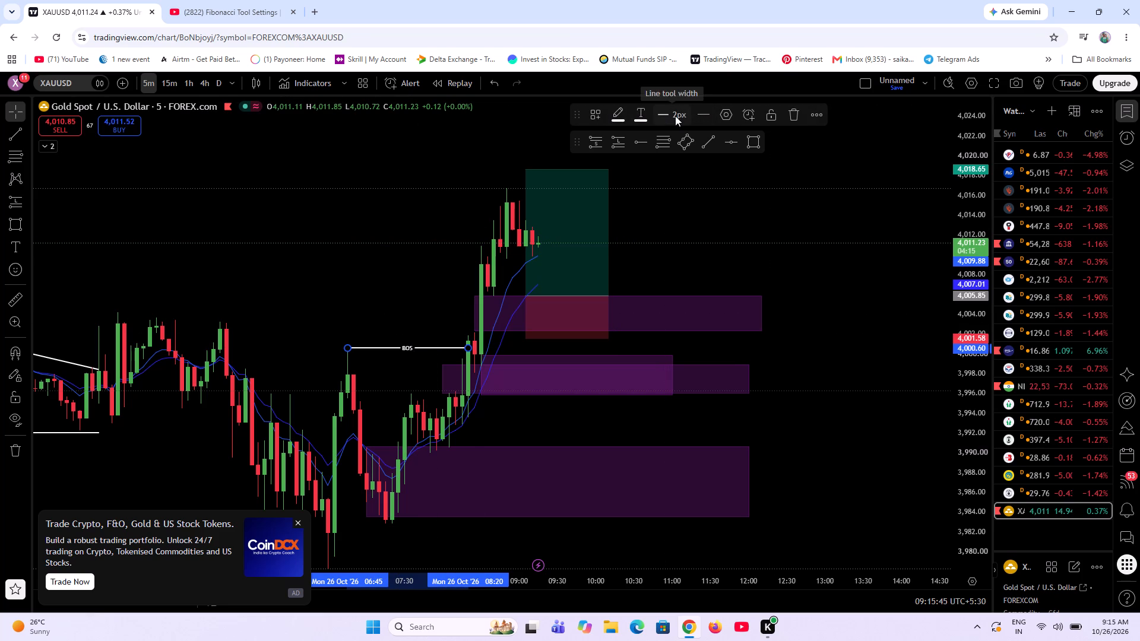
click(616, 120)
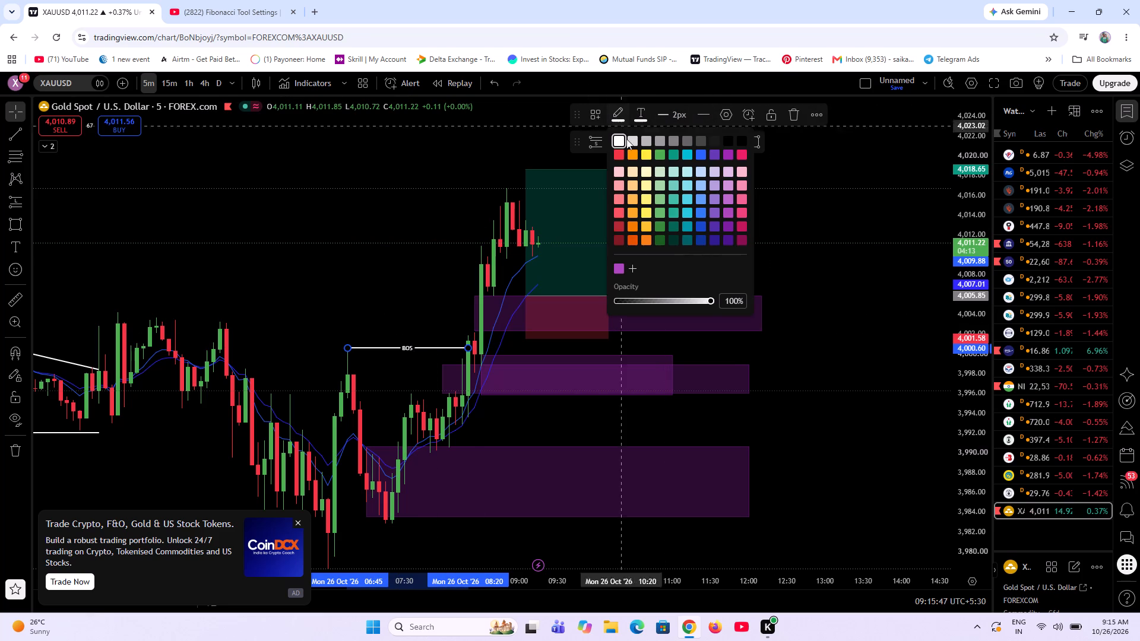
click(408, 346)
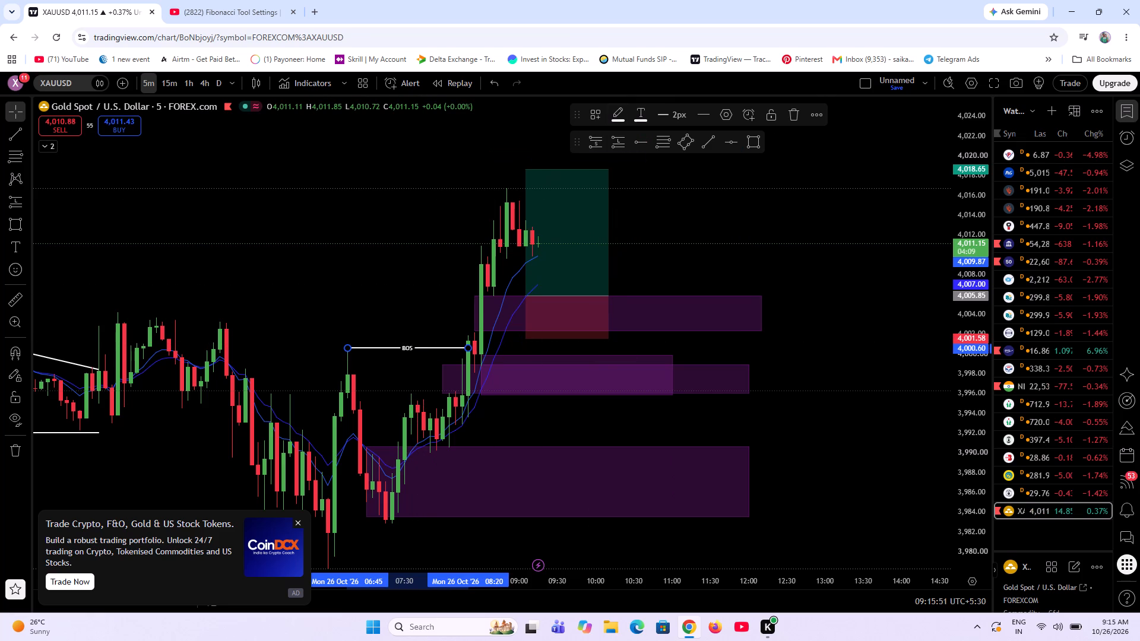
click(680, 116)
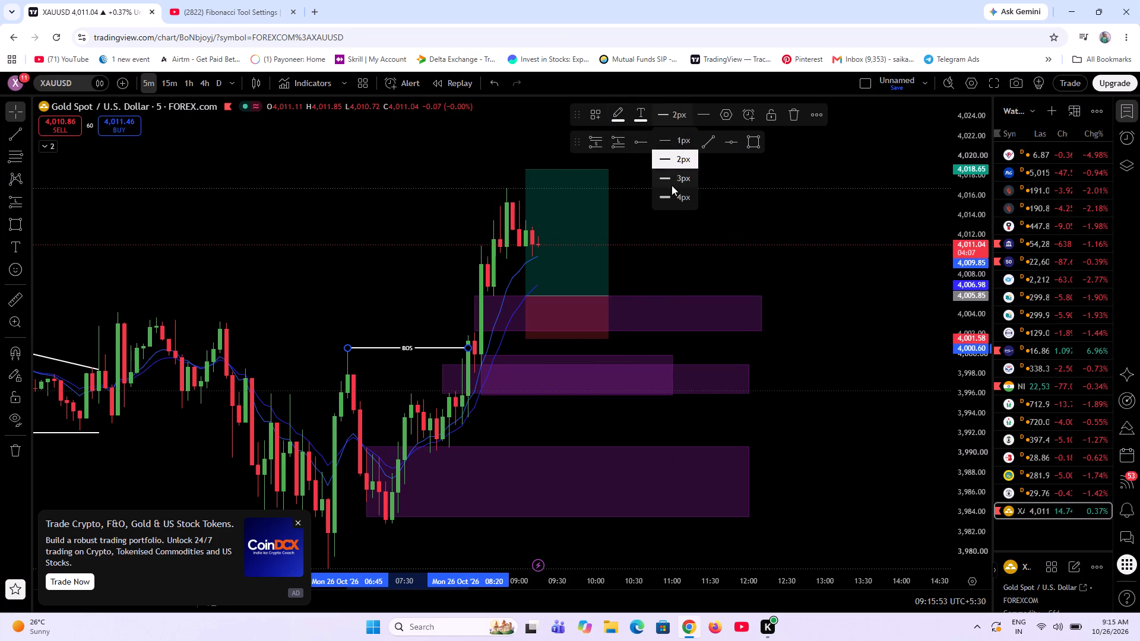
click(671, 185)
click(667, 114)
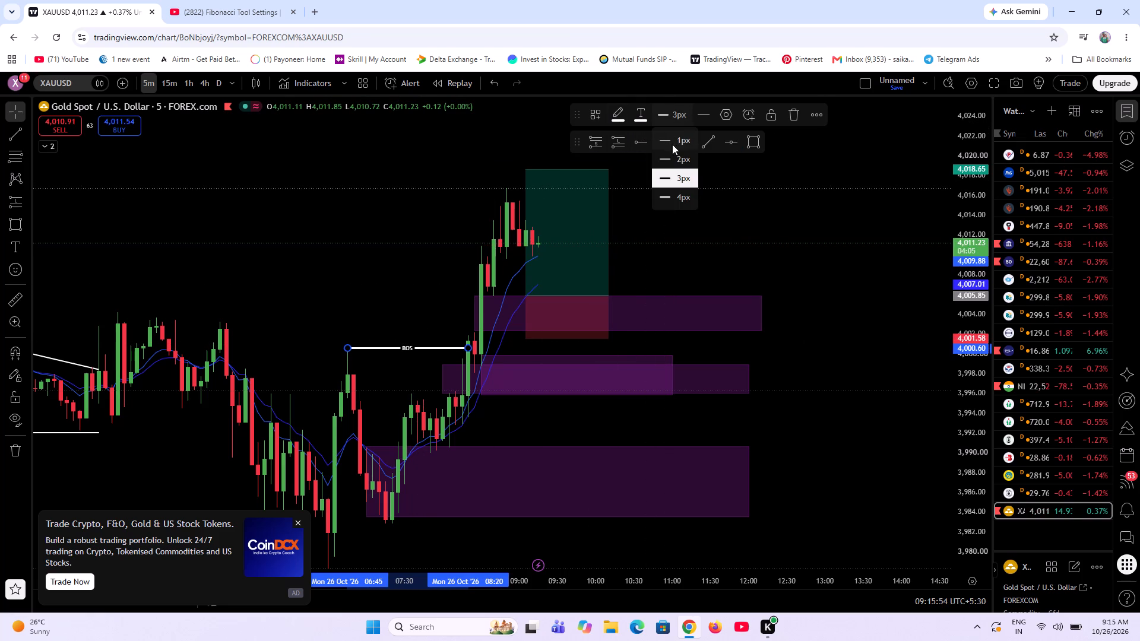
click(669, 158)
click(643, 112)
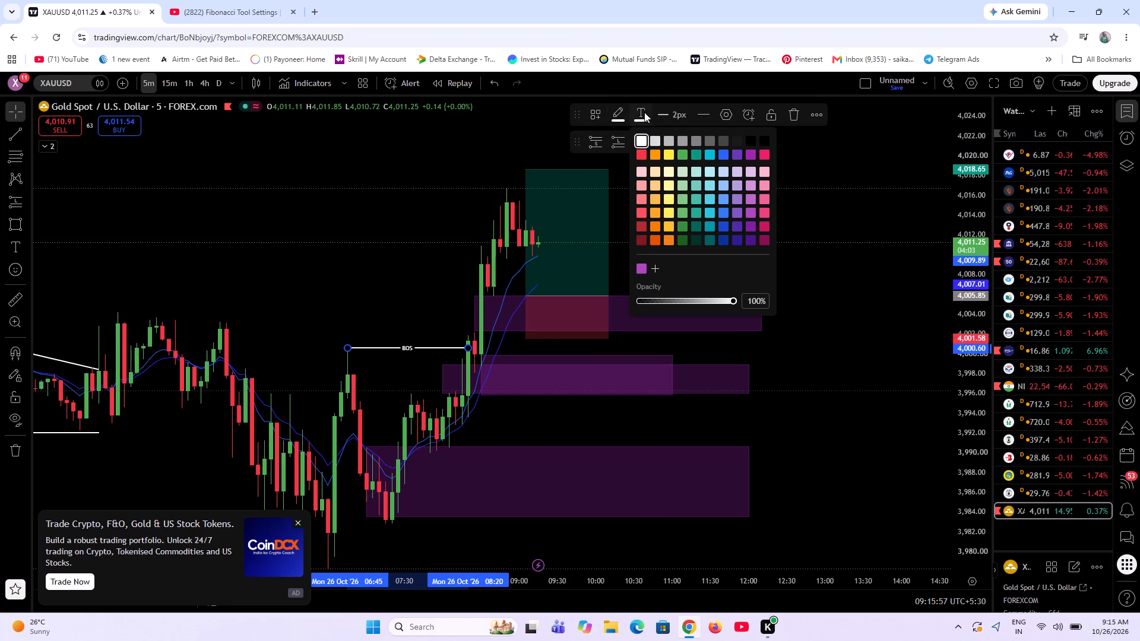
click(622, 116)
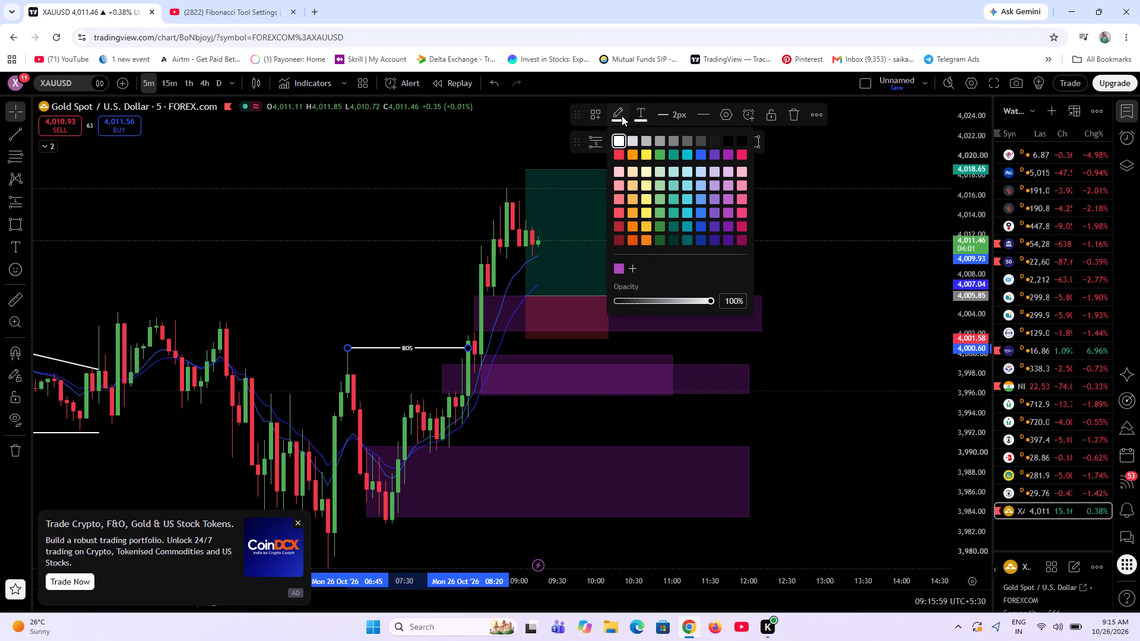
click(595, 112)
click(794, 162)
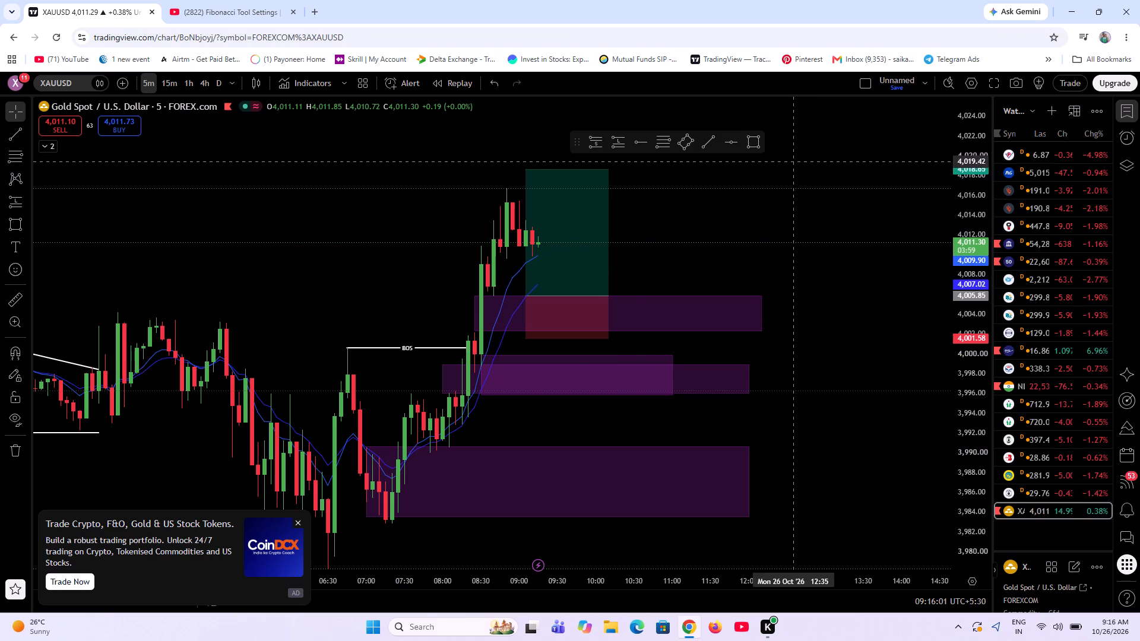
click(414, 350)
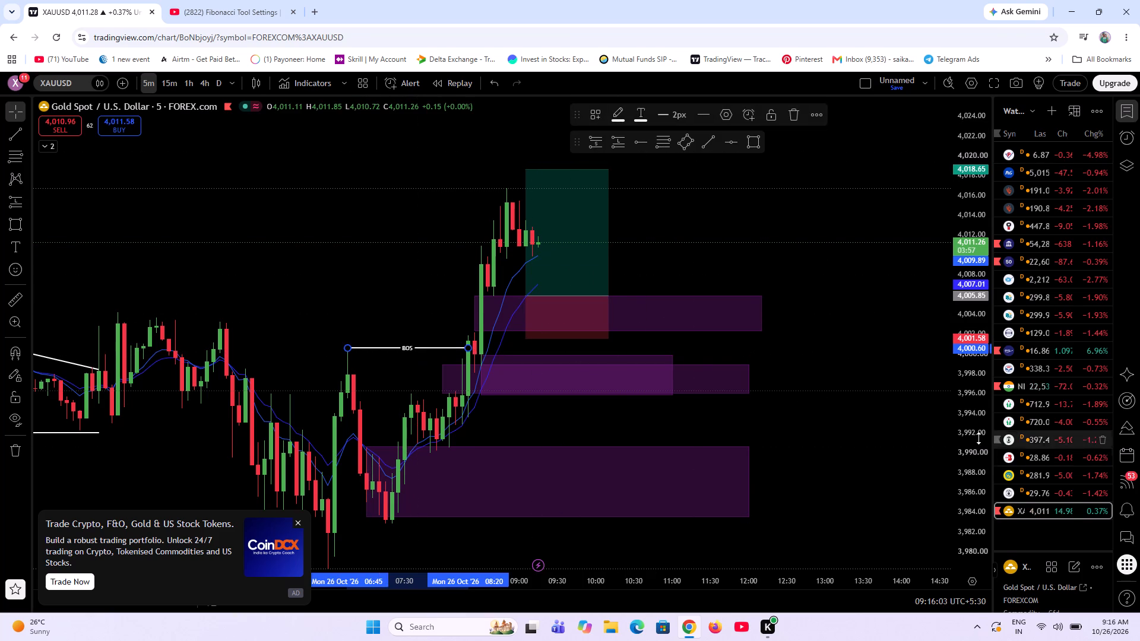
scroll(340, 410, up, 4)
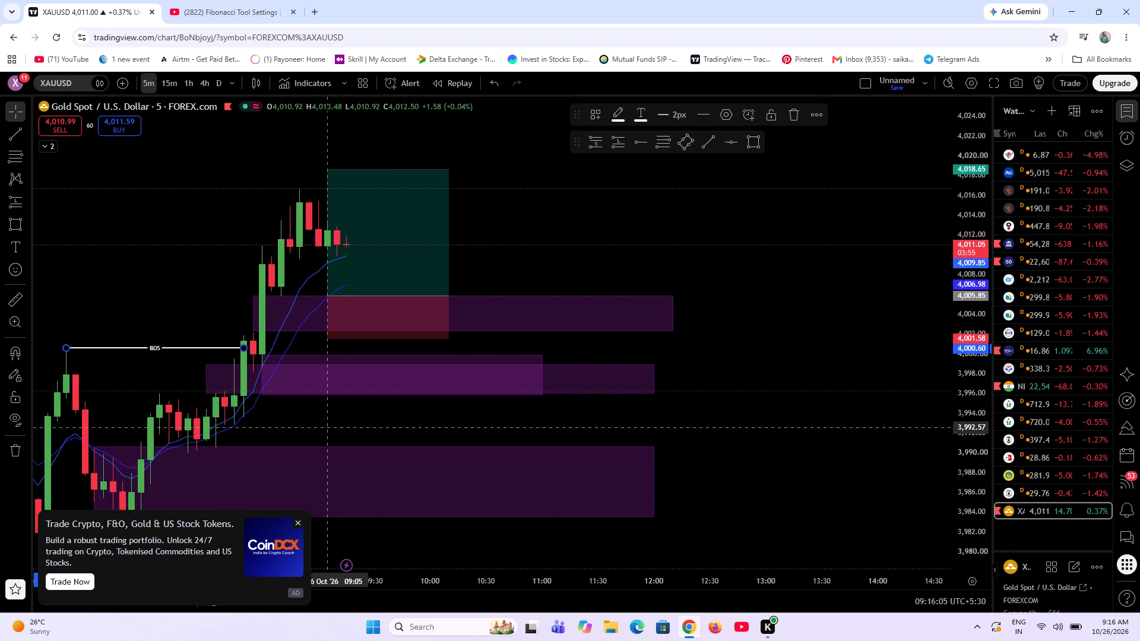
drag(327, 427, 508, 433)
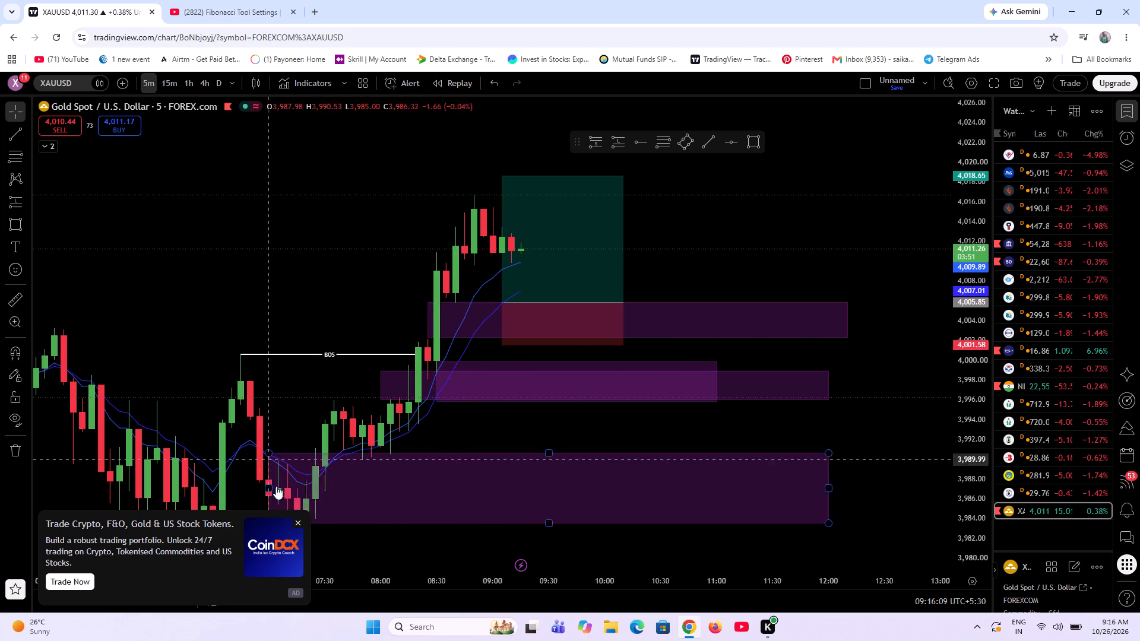
Watch the YouTube Short's short-entry, FVG, stop-loss and target markings, and replay it from the golden-zone rectangle at 0:09.
click(221, 2)
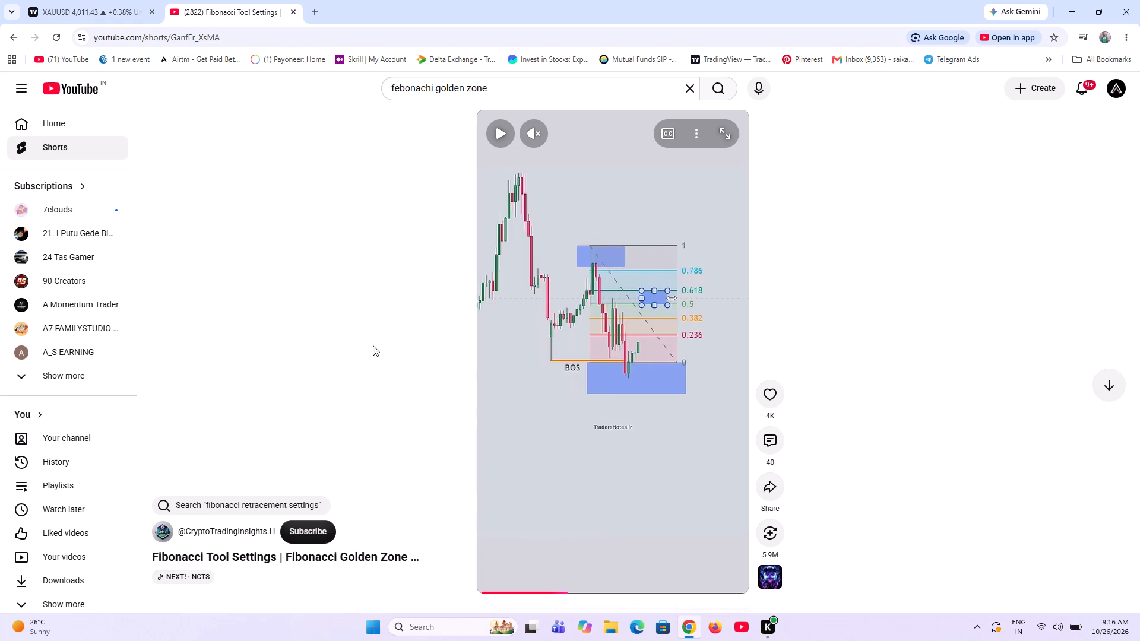
click(607, 351)
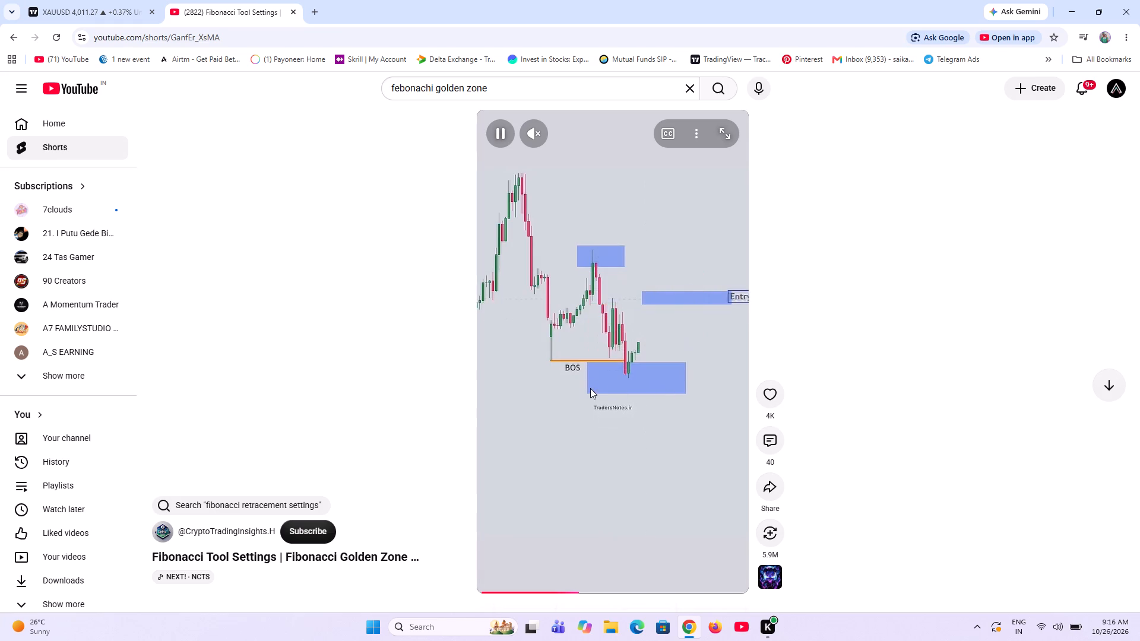
click(615, 458)
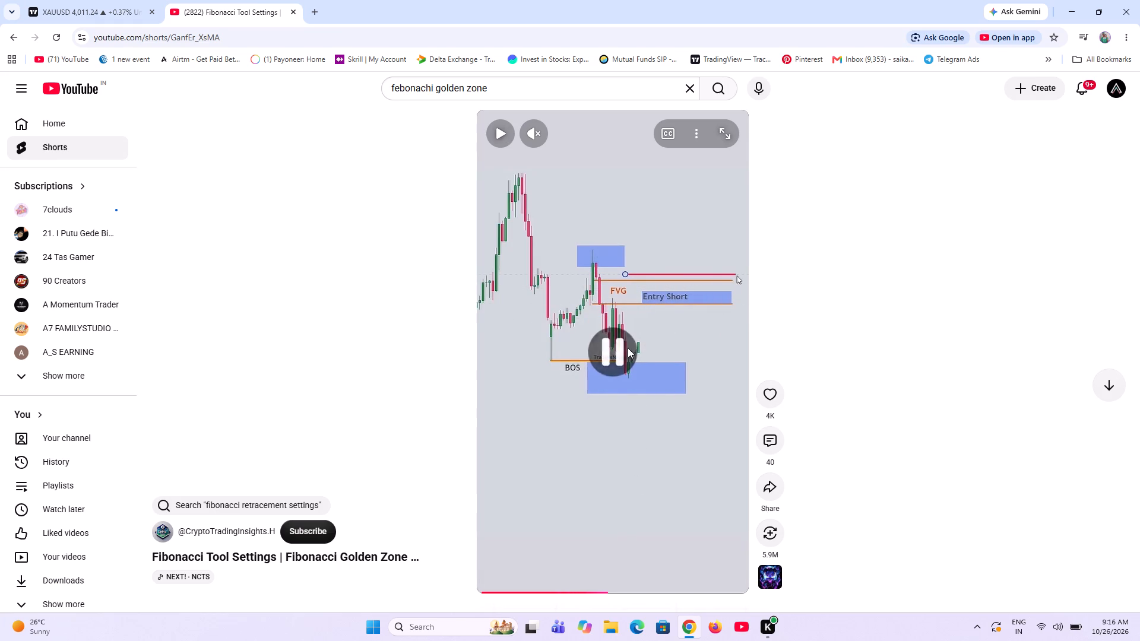
click(655, 358)
click(655, 358)
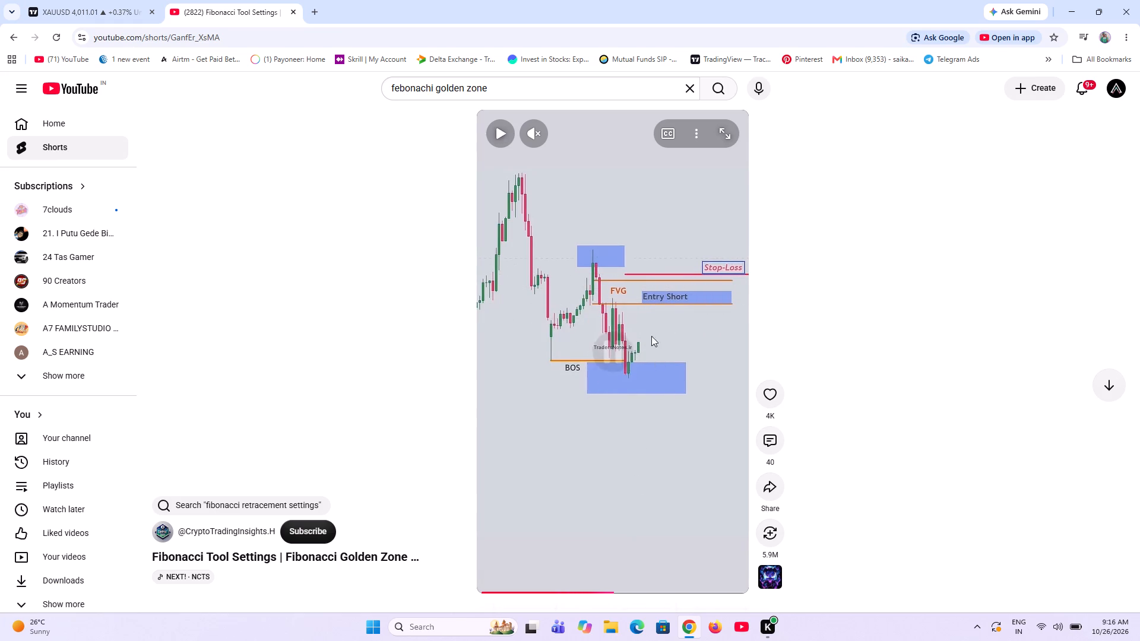
click(604, 436)
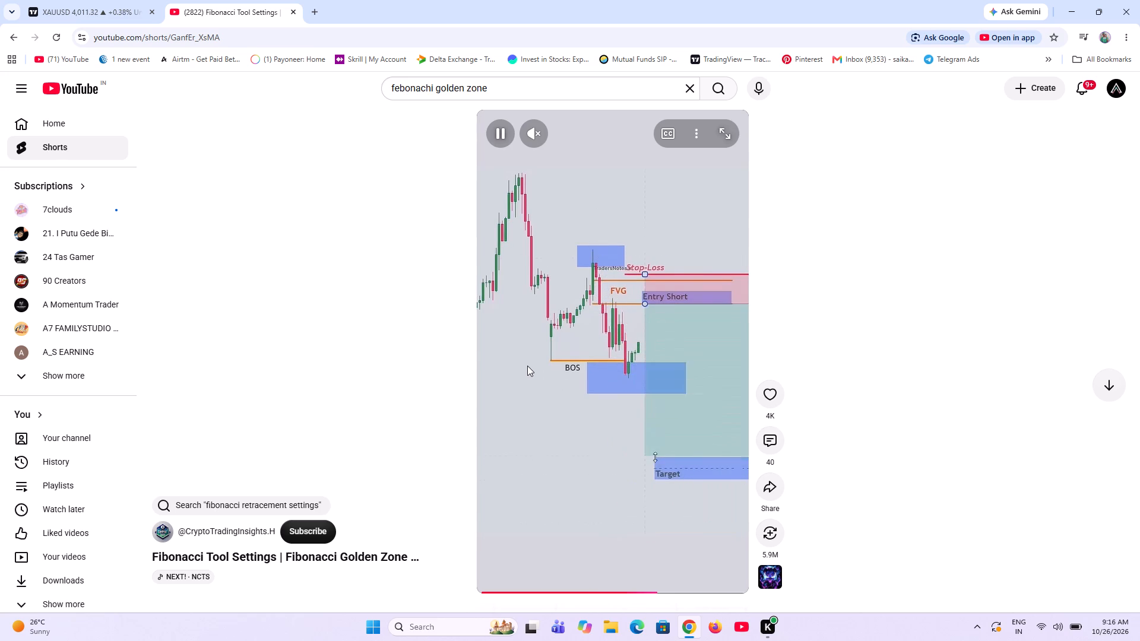
drag(658, 592, 566, 594)
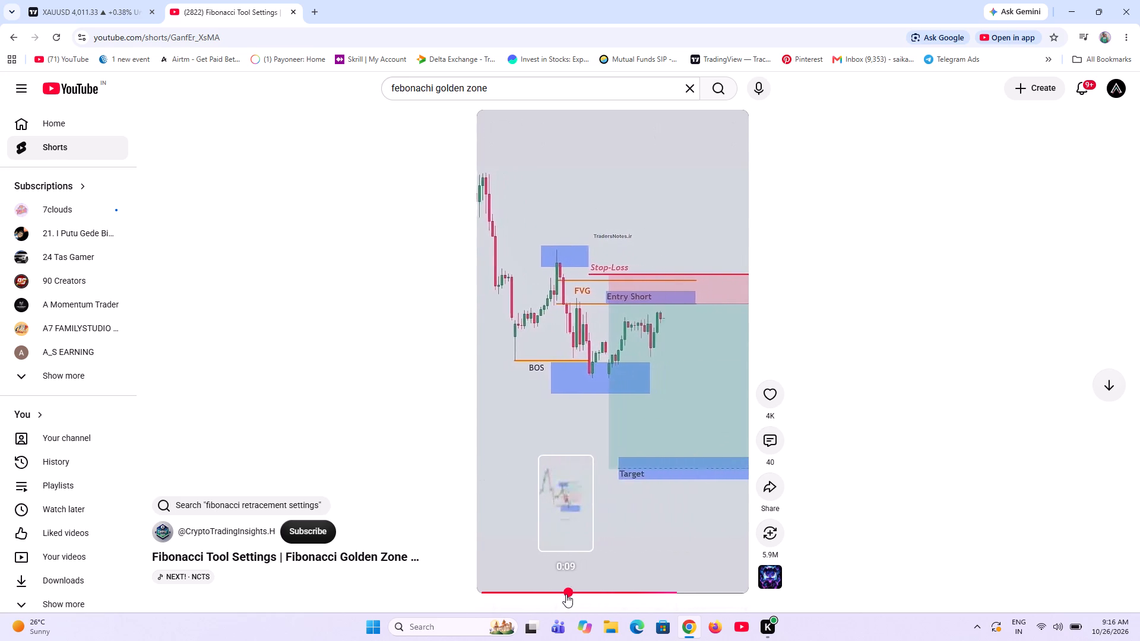
drag(566, 594, 565, 595)
click(513, 477)
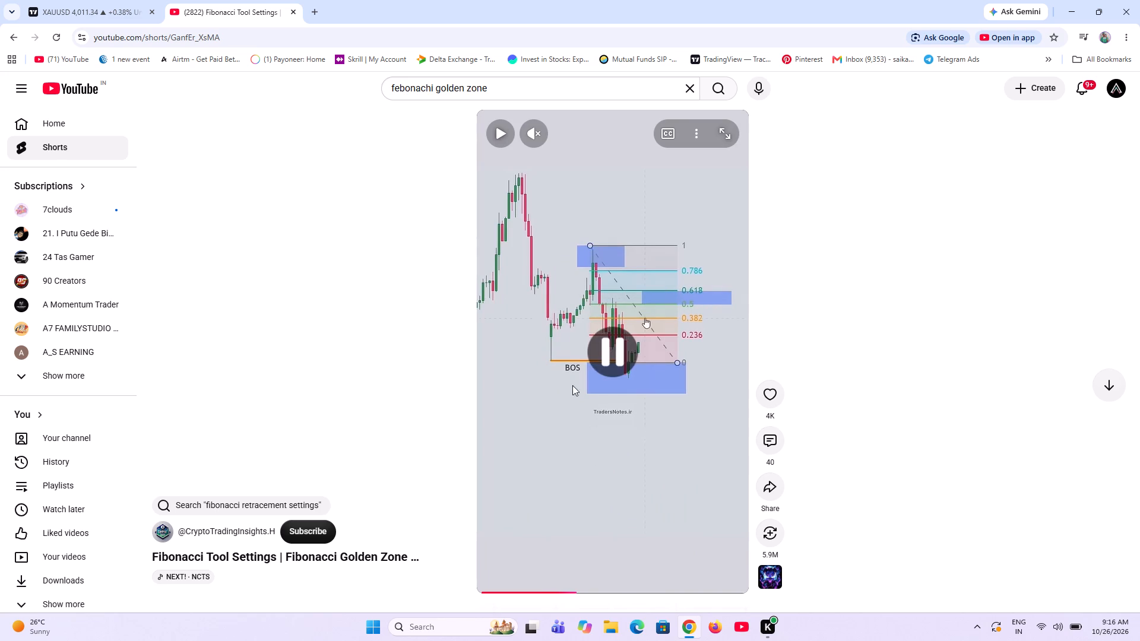
click(618, 511)
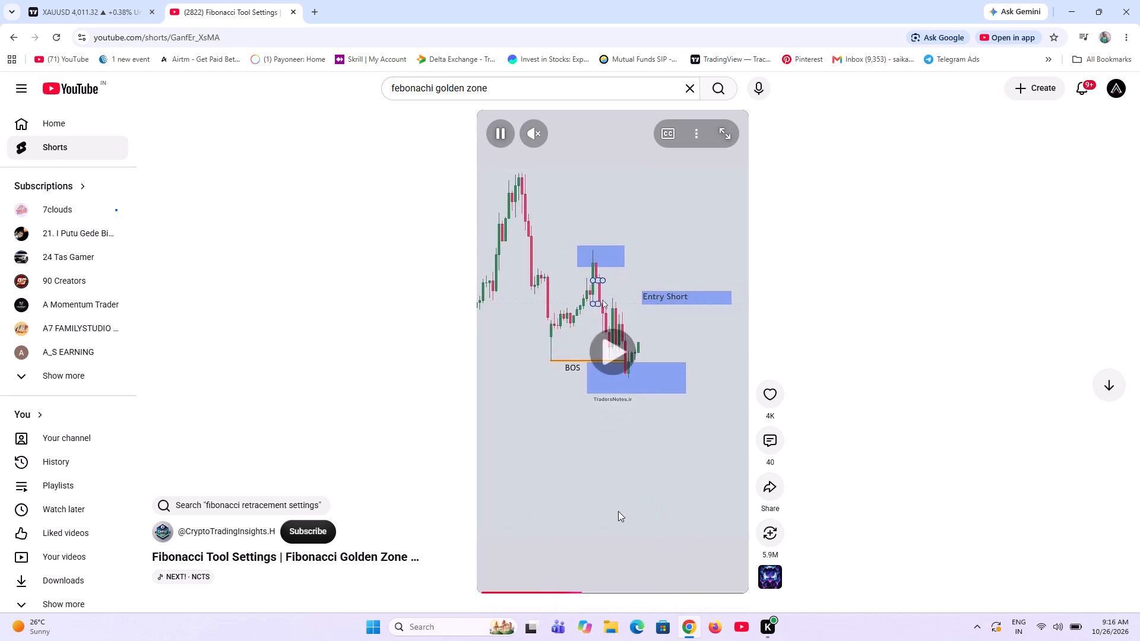
click(618, 510)
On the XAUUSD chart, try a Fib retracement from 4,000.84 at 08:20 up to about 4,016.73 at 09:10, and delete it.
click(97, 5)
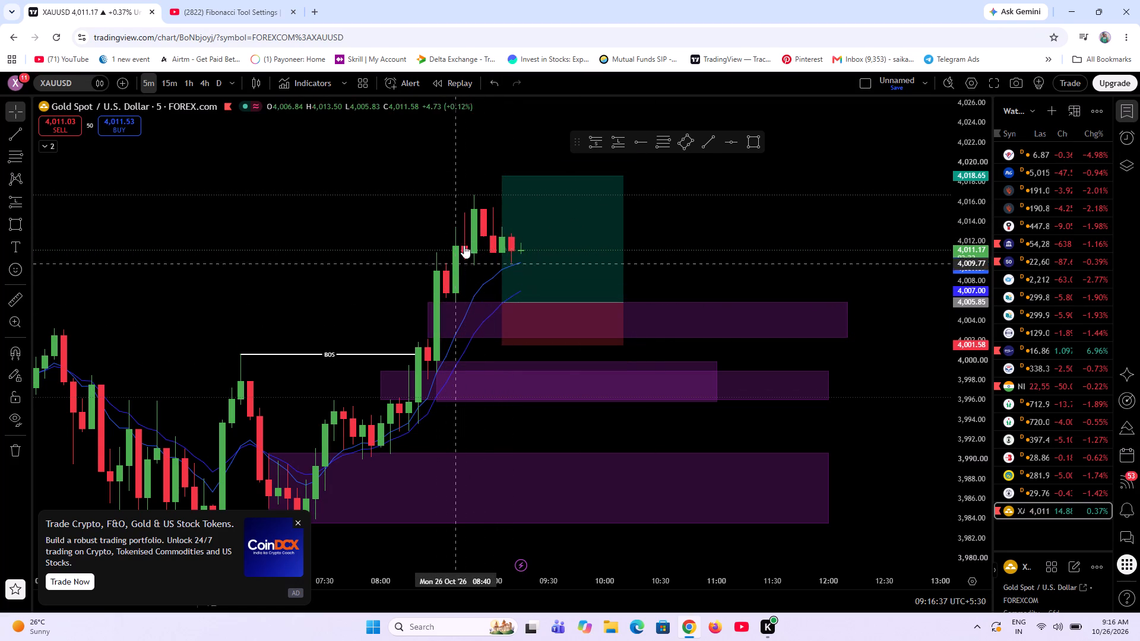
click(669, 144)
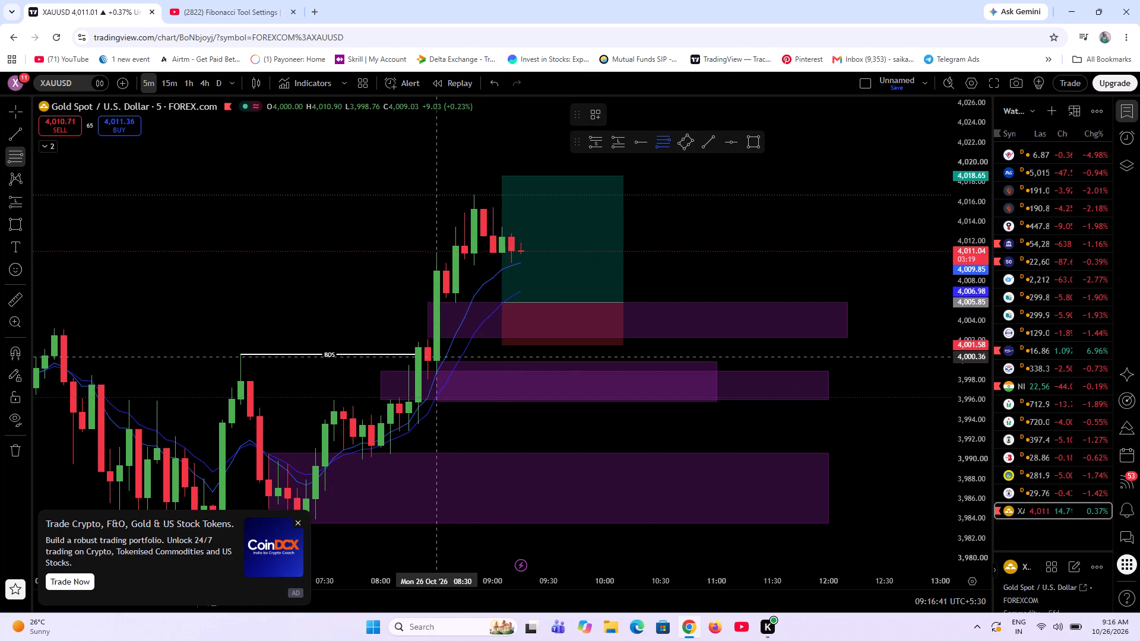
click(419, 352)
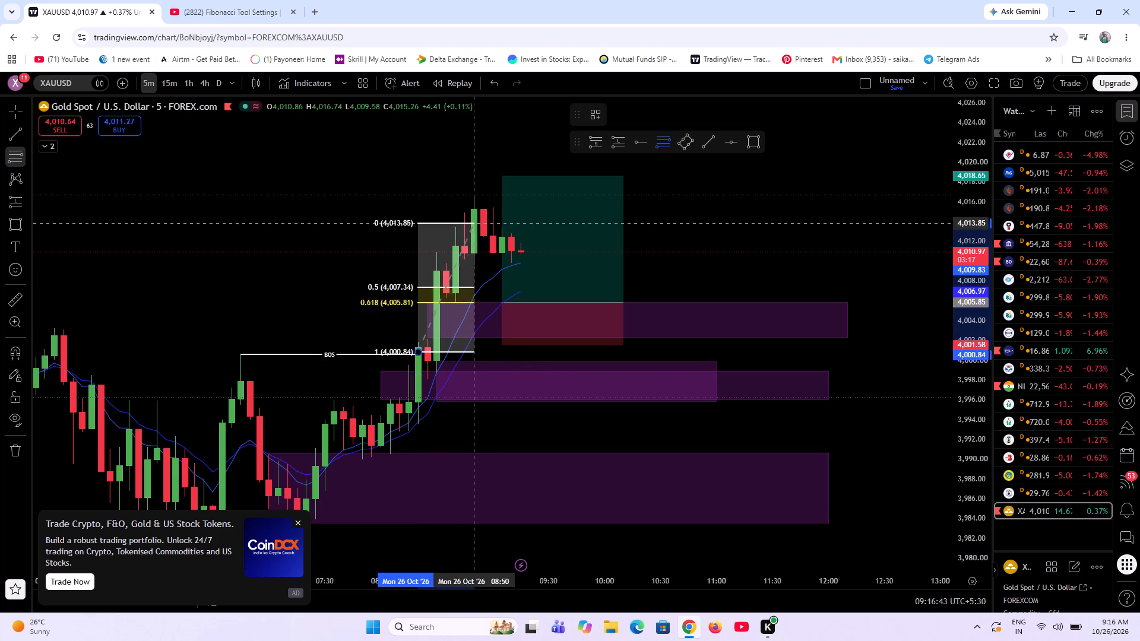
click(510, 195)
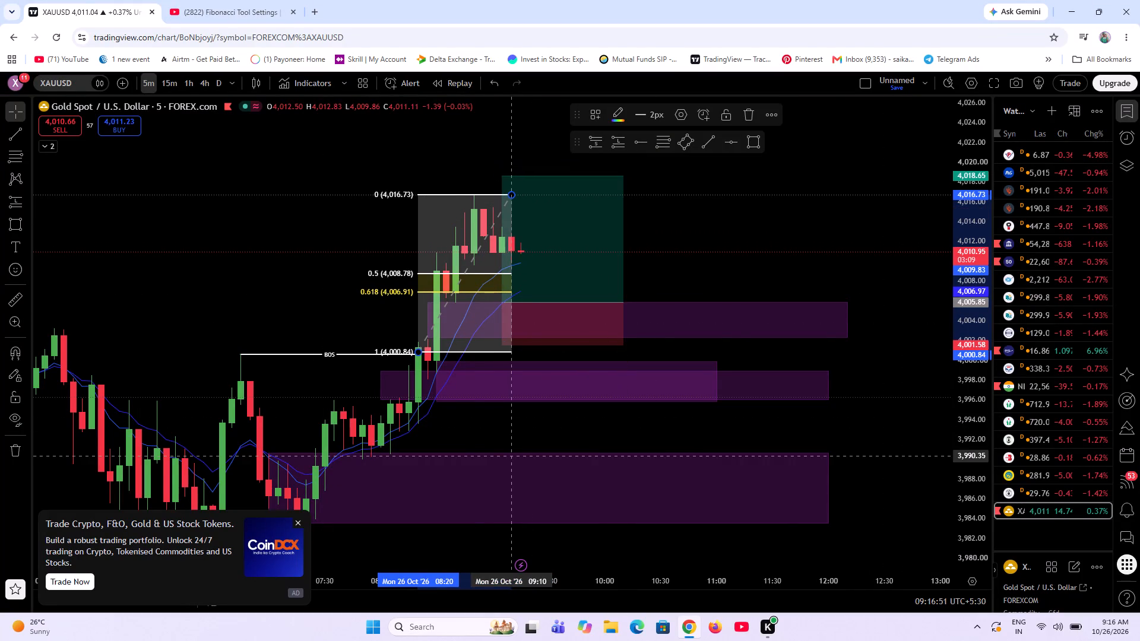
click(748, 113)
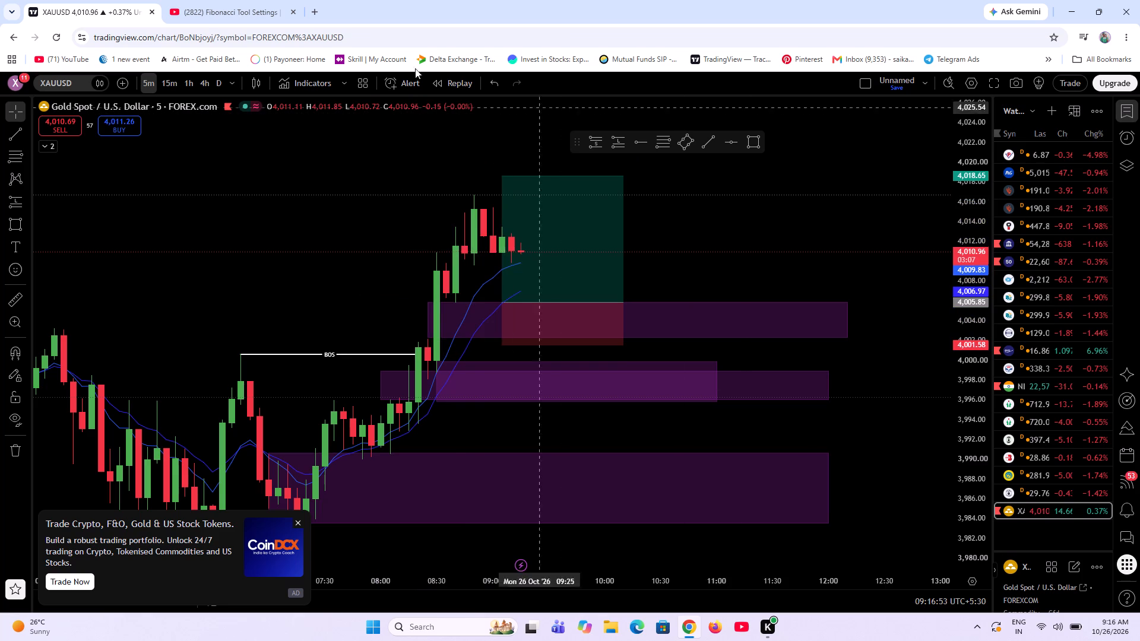
Rewatch the YouTube Short's Fibonacci retracement and Entry Short sections, replaying from about 0:10 and 0:05.
click(239, 16)
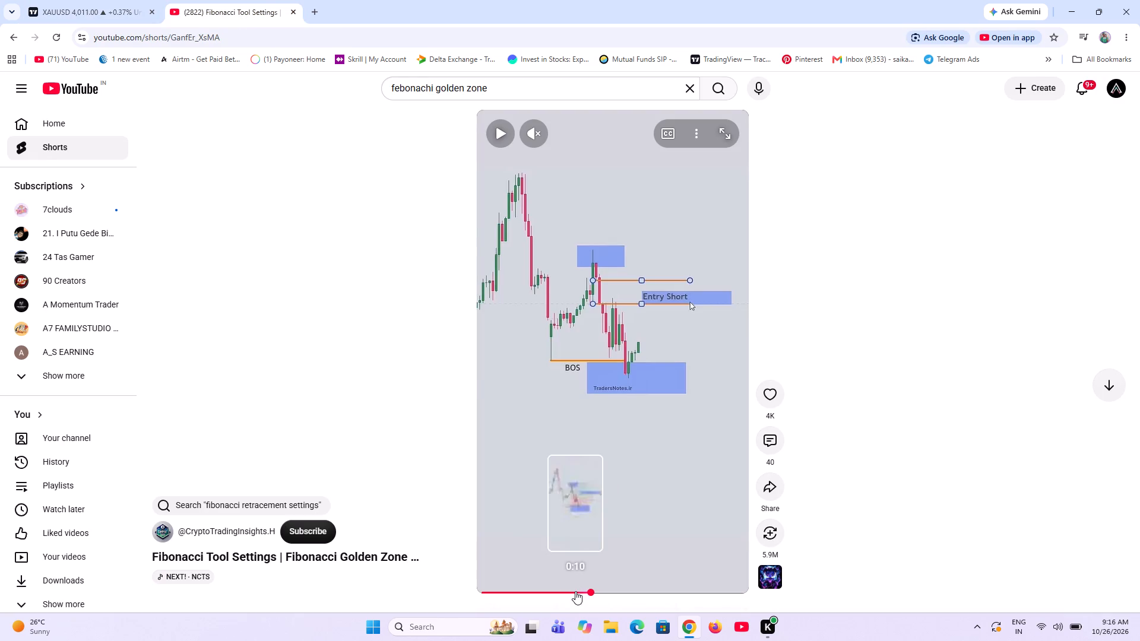
click(575, 591)
click(632, 366)
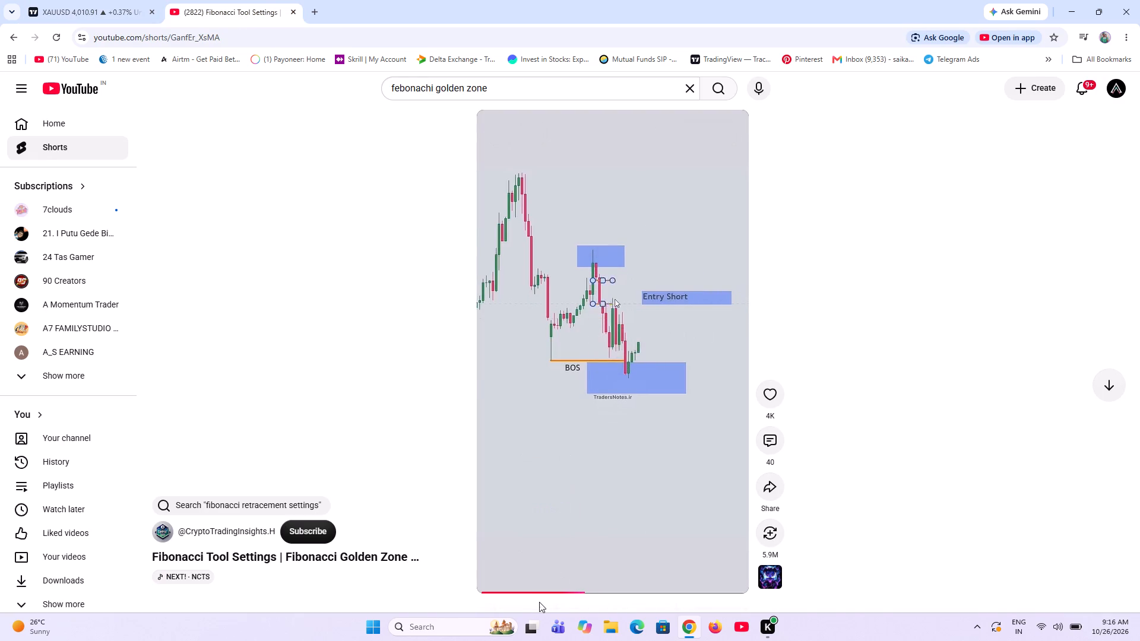
click(539, 602)
click(532, 590)
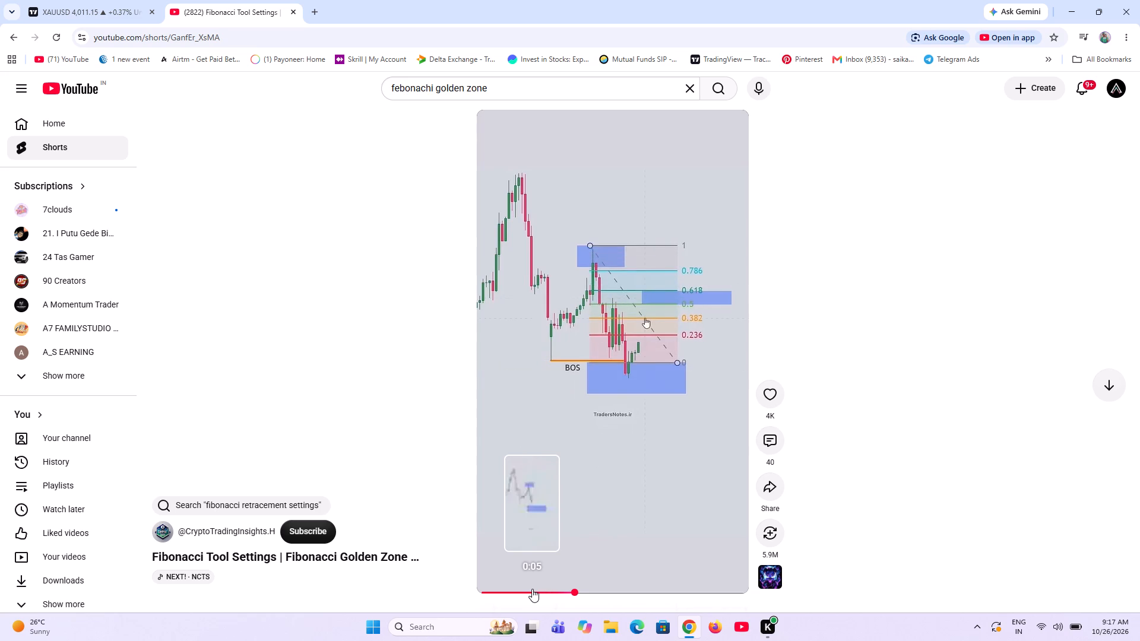
click(583, 420)
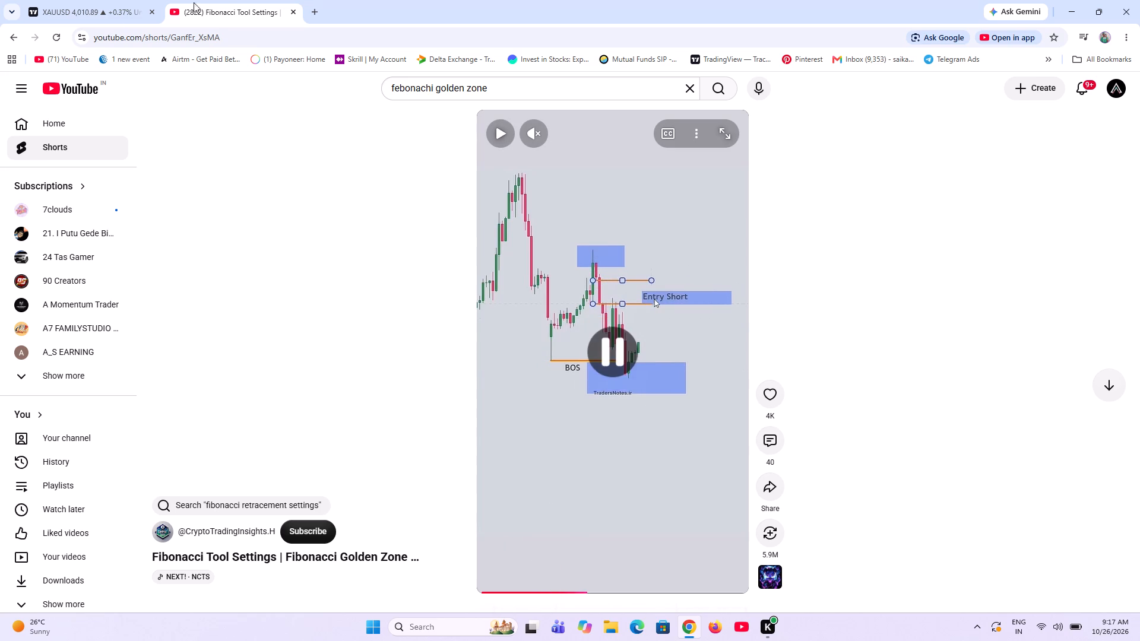
On the XAUUSD chart, delete the long position drawn above the upper purple zone.
click(49, 6)
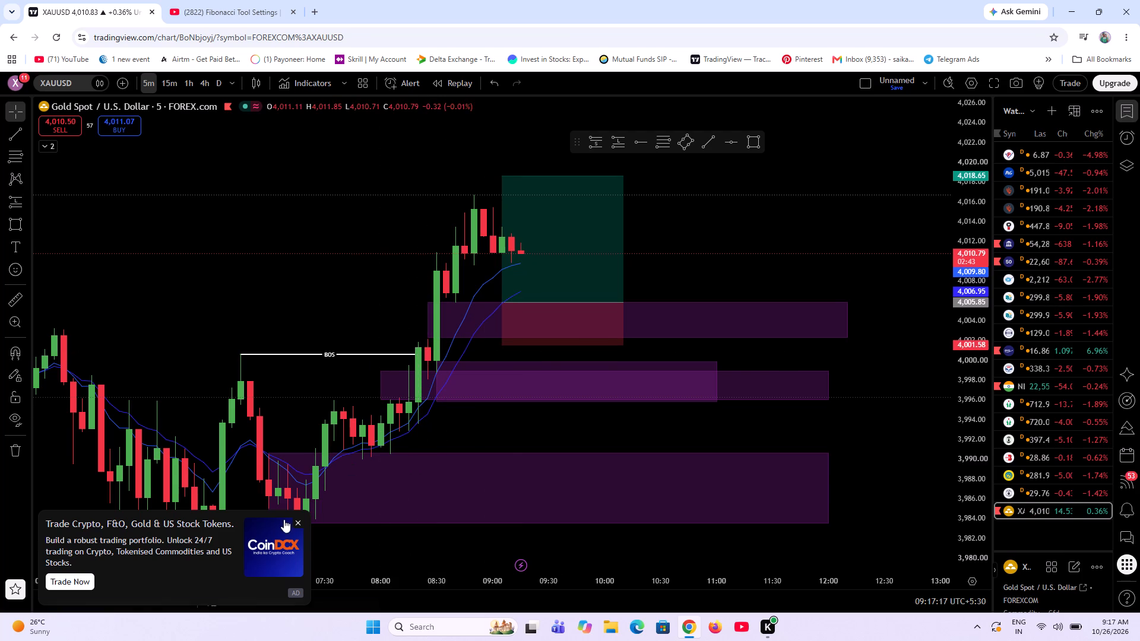
scroll(408, 515, down, 2)
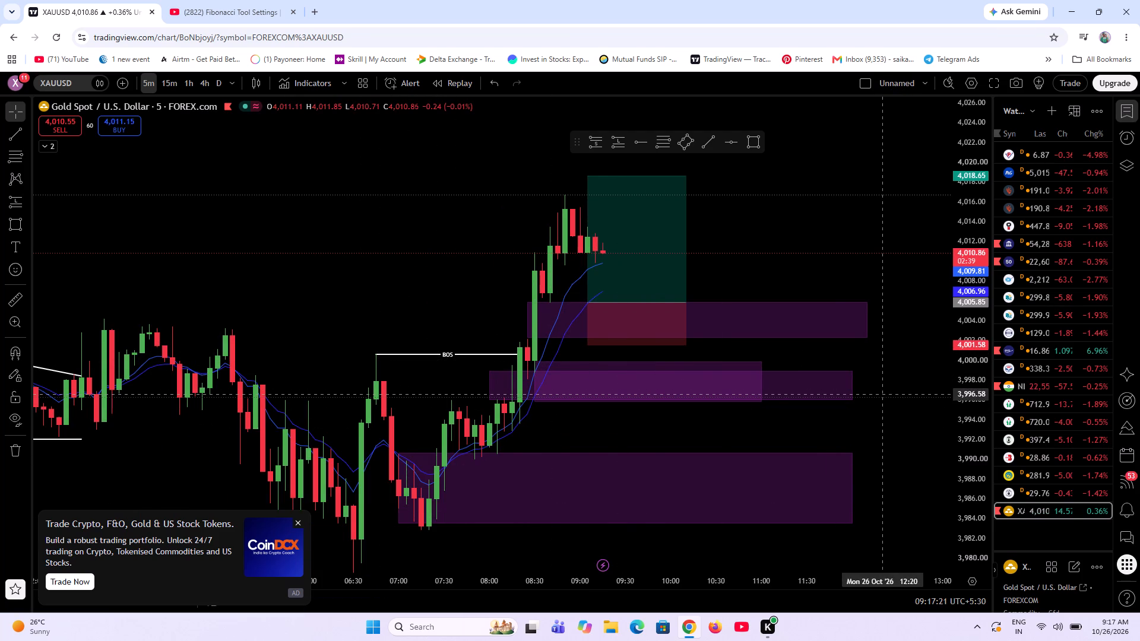
click(681, 272)
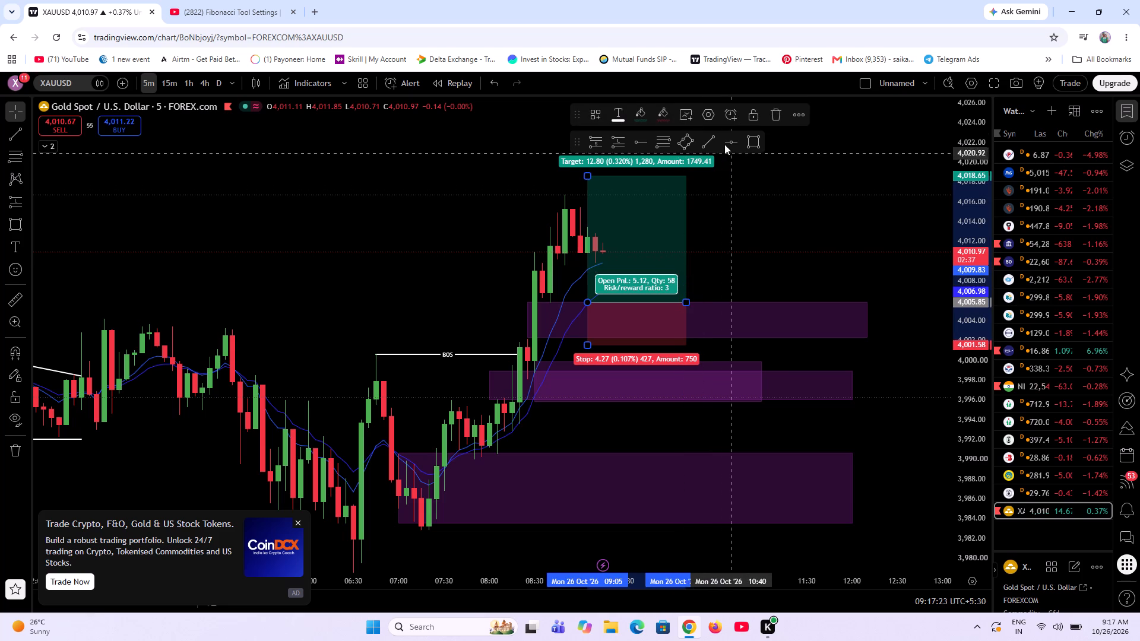
click(777, 109)
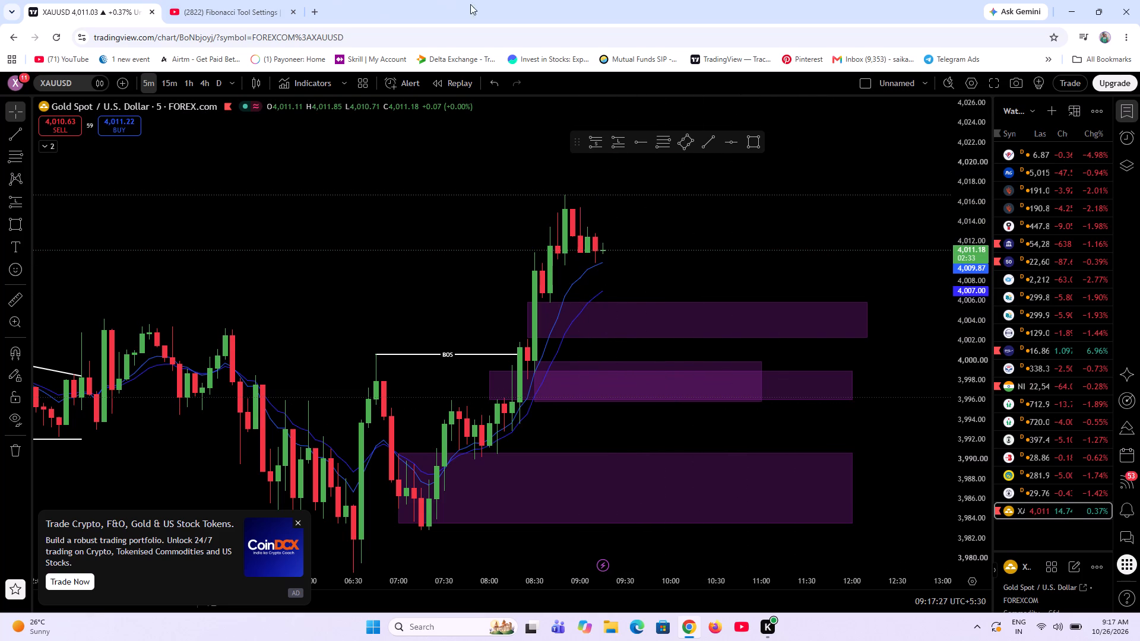
Study how the YouTube Short marks the stop-loss, Fib extension and target zone, replaying from about 0:13.
click(217, 0)
click(619, 373)
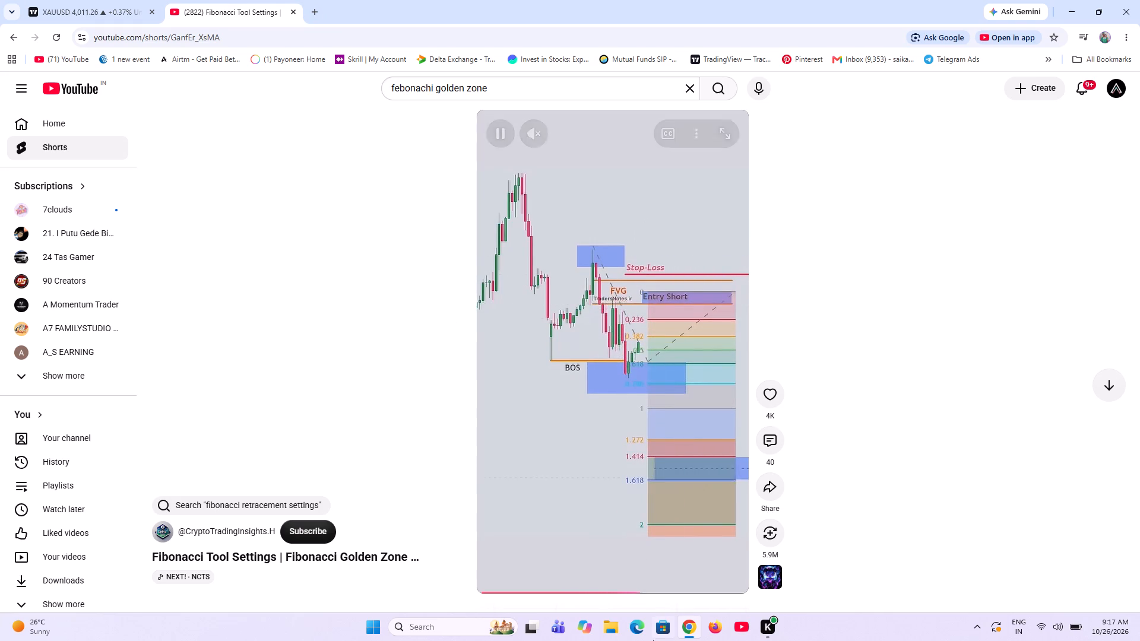
click(629, 592)
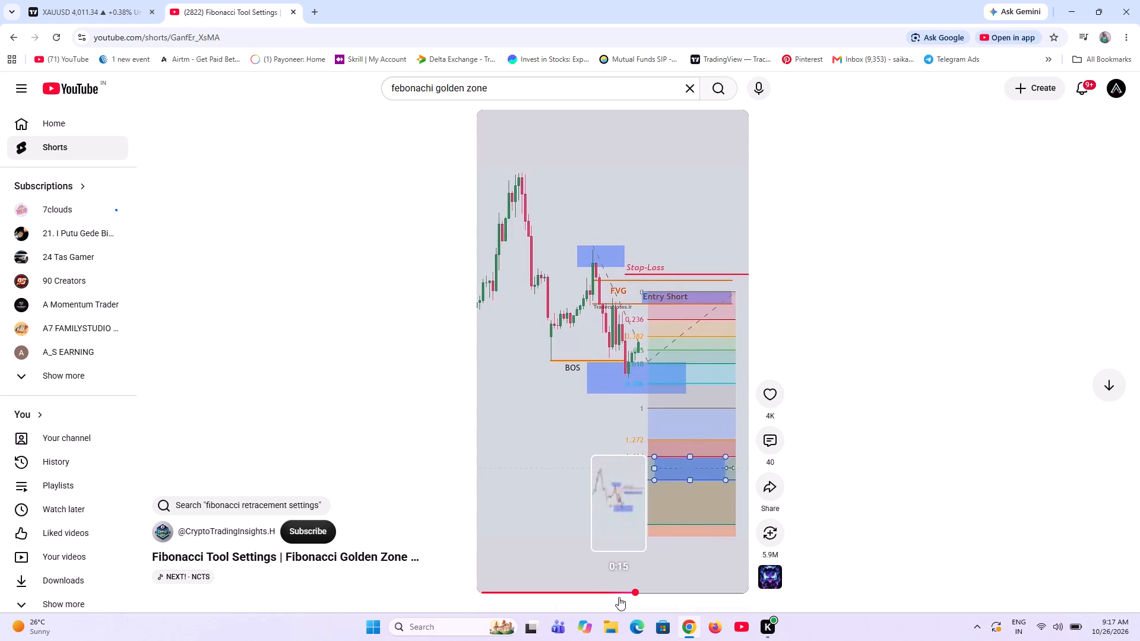
click(597, 588)
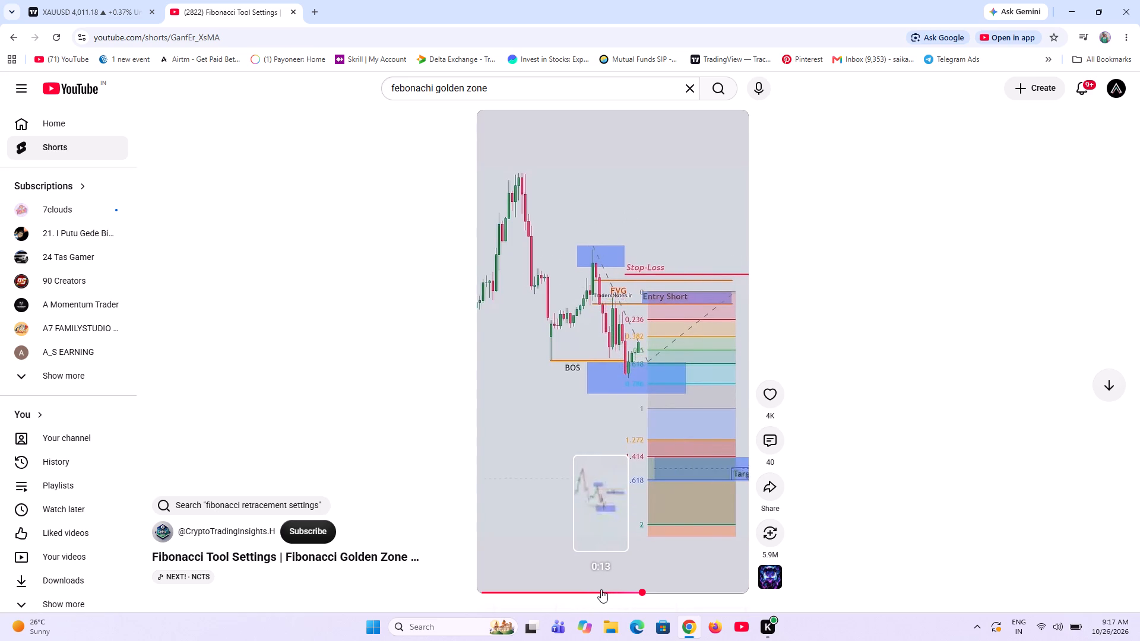
click(622, 483)
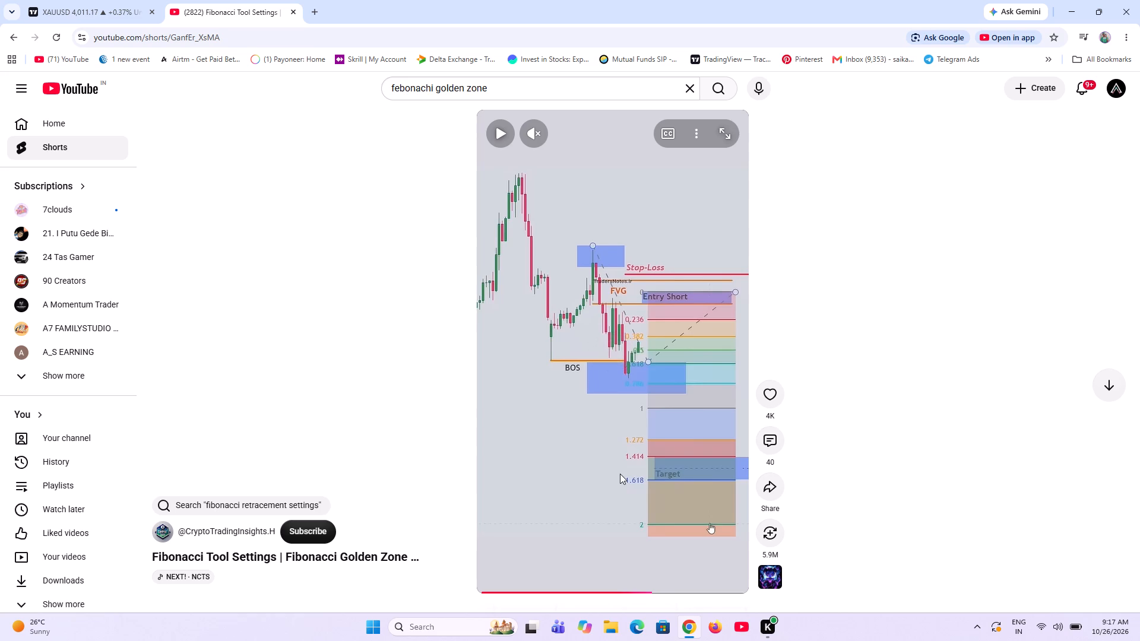
click(538, 452)
click(542, 450)
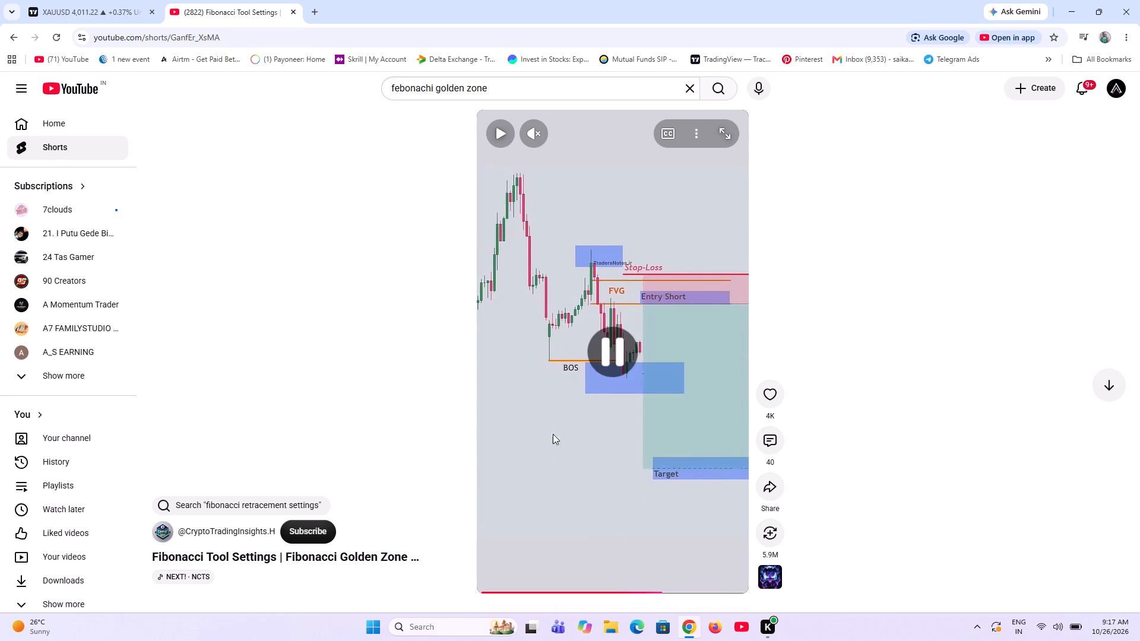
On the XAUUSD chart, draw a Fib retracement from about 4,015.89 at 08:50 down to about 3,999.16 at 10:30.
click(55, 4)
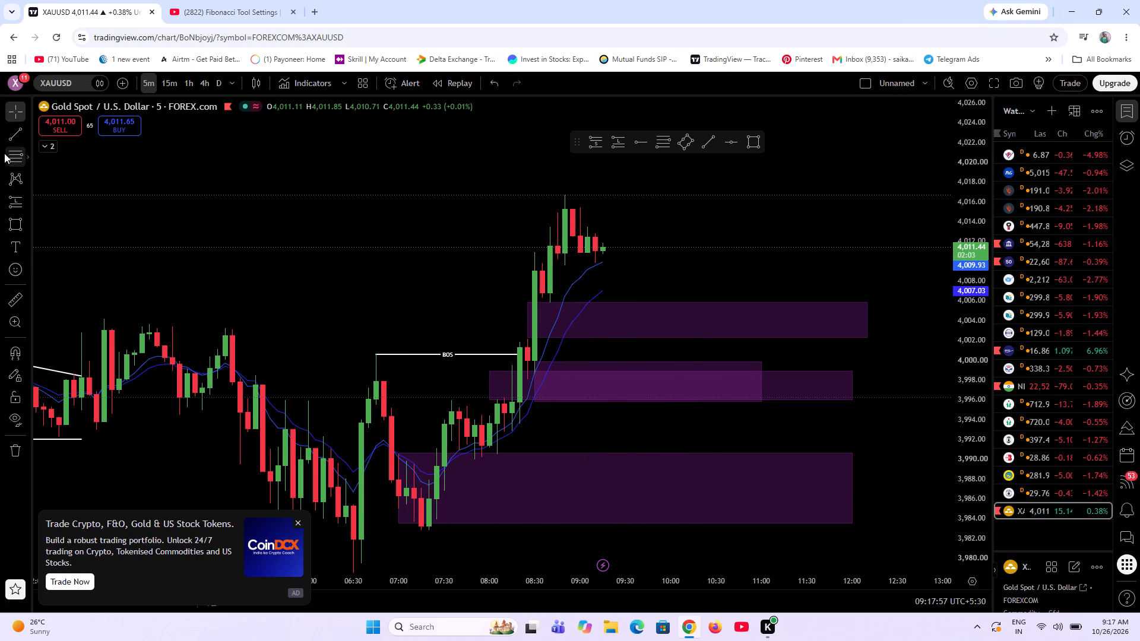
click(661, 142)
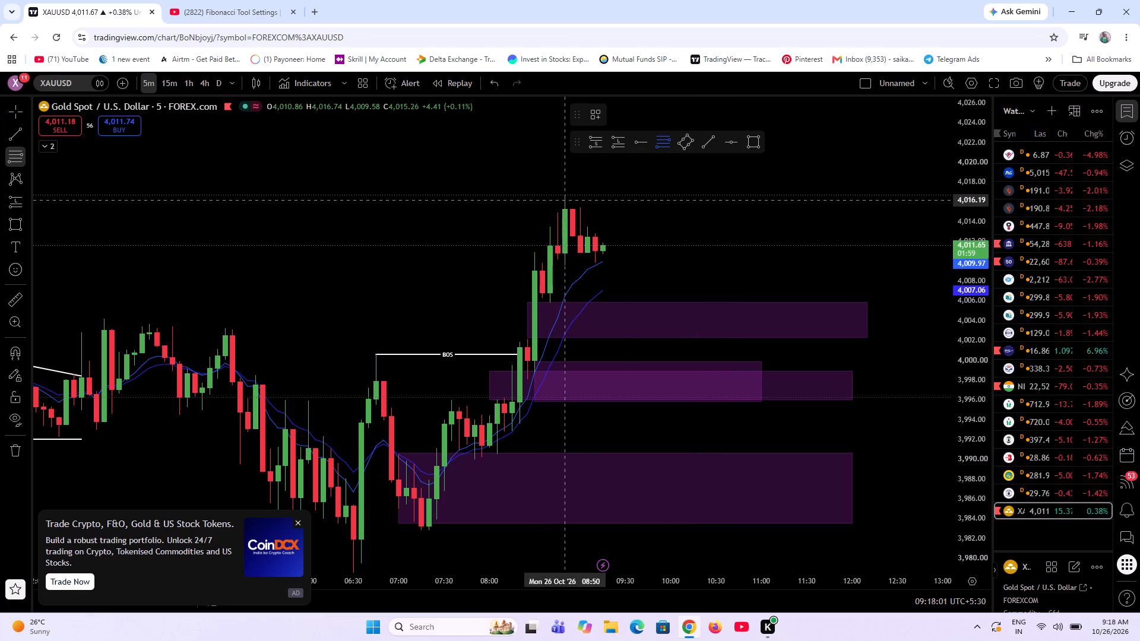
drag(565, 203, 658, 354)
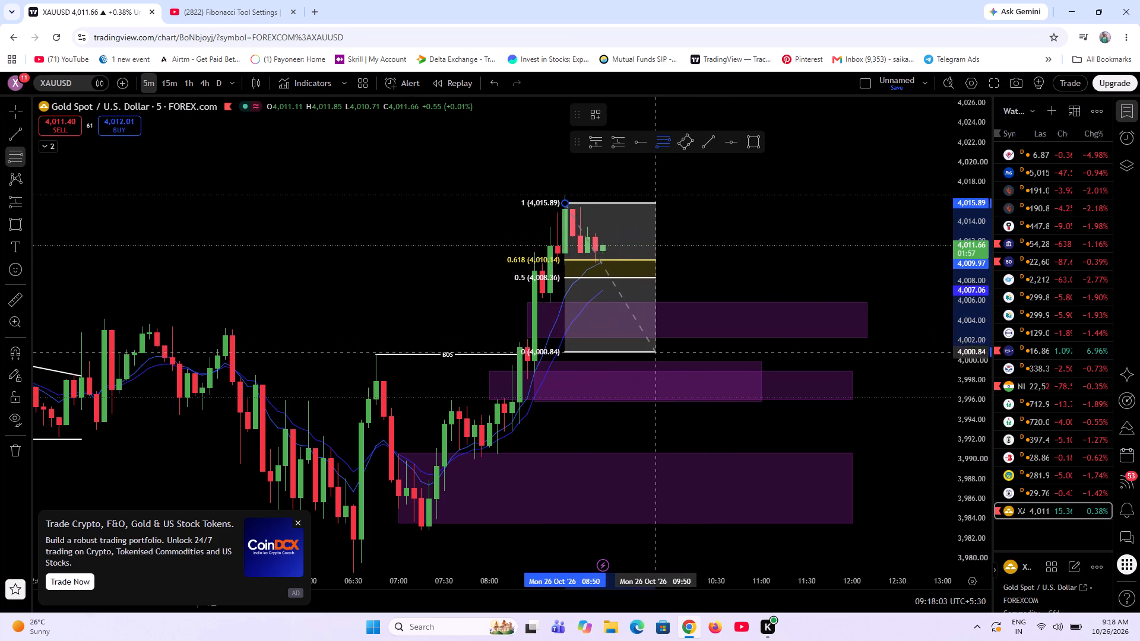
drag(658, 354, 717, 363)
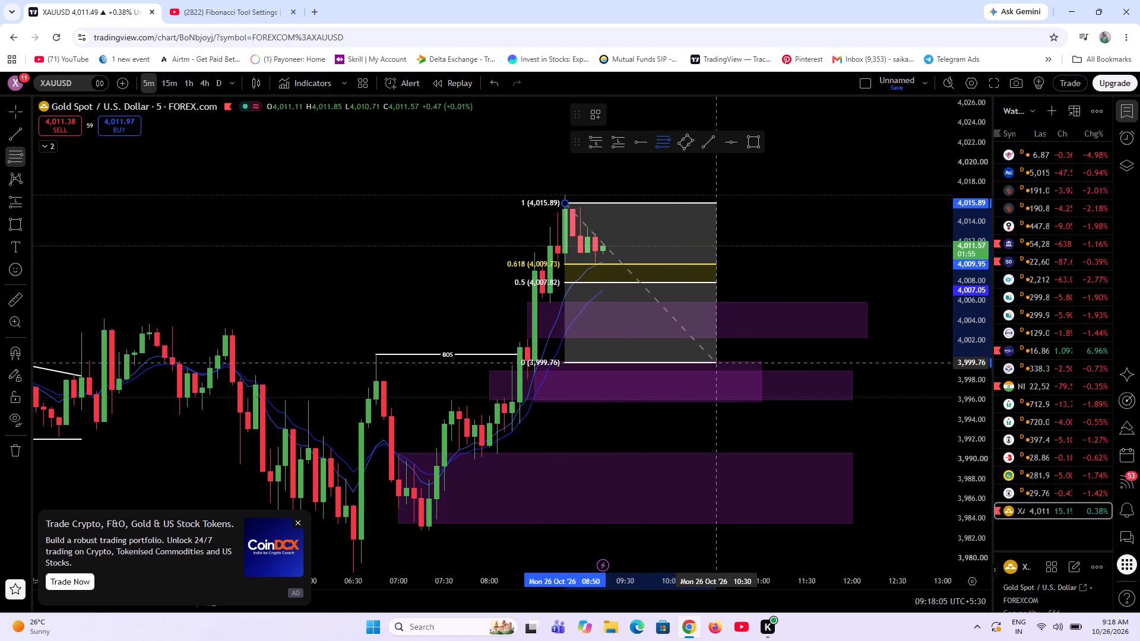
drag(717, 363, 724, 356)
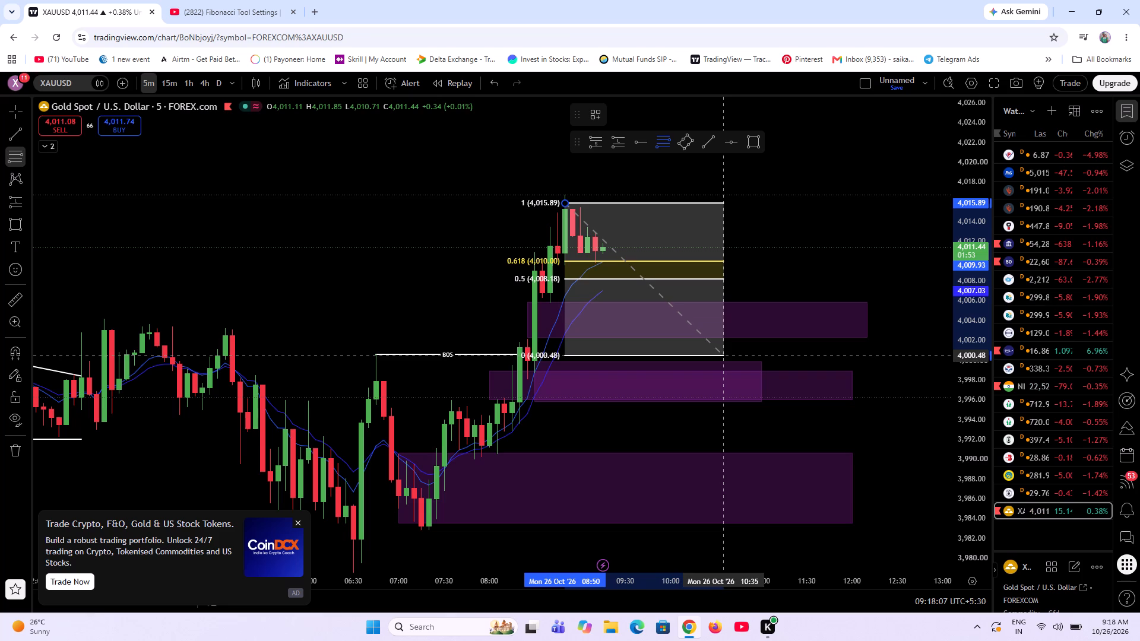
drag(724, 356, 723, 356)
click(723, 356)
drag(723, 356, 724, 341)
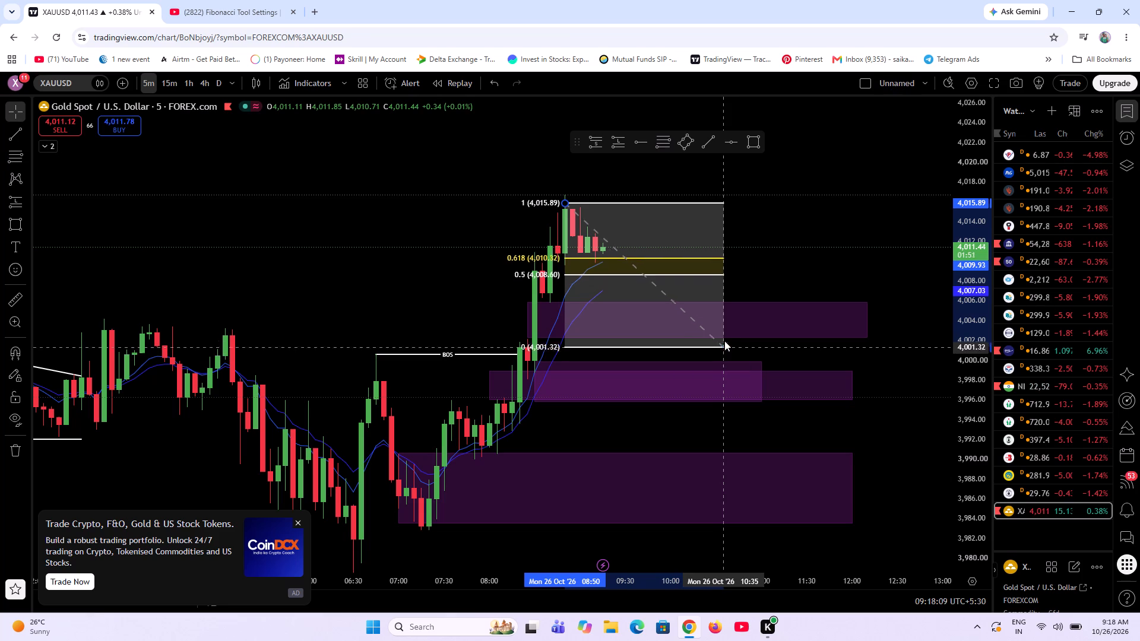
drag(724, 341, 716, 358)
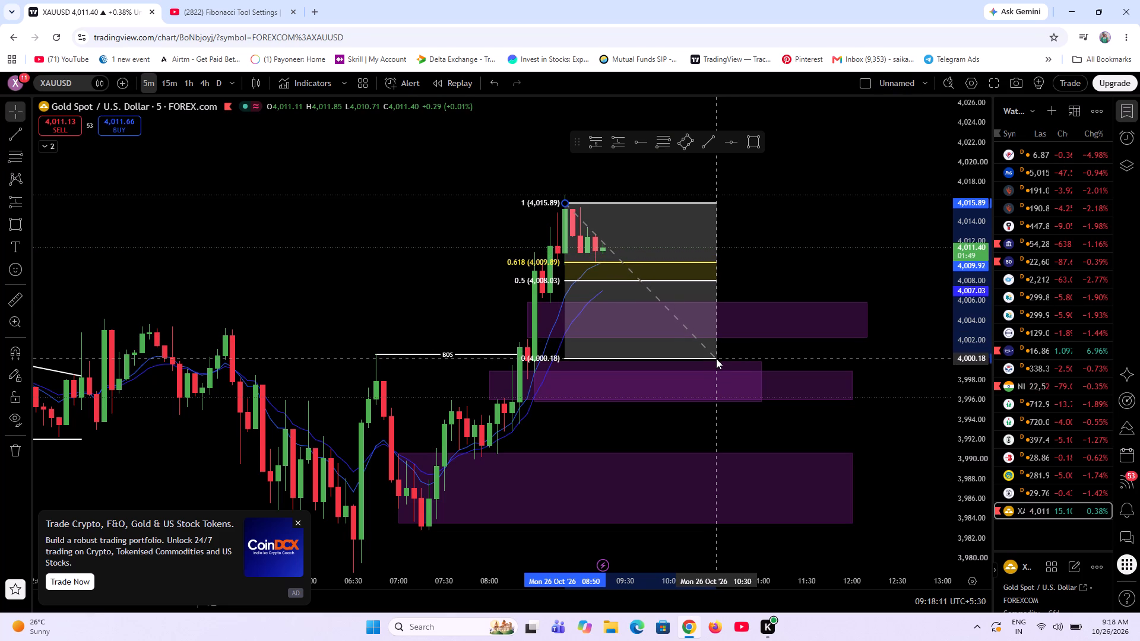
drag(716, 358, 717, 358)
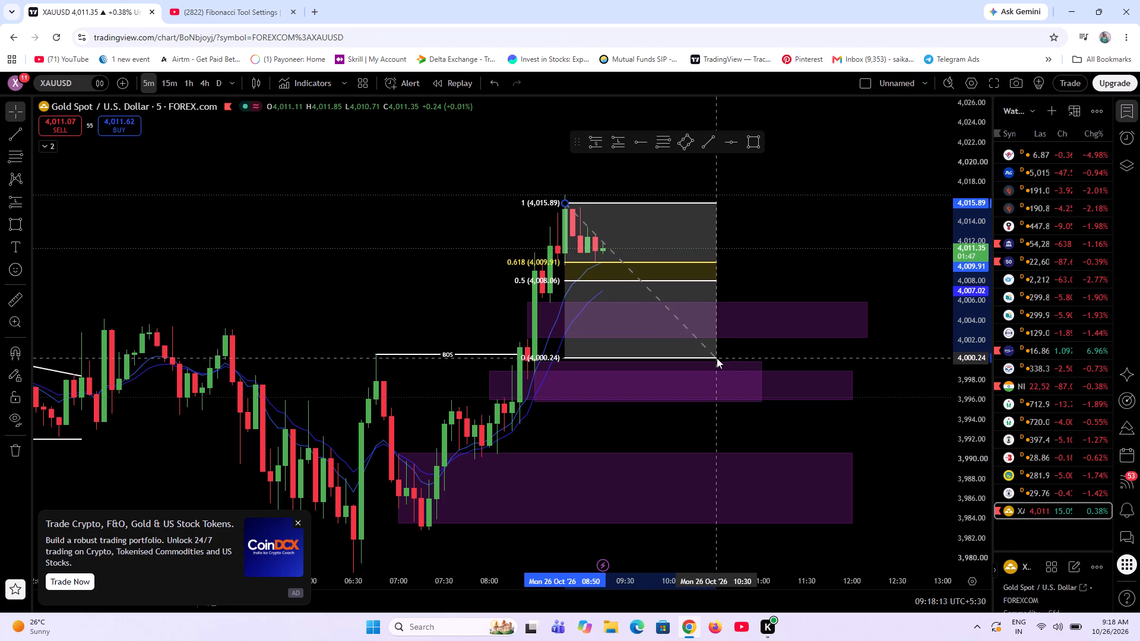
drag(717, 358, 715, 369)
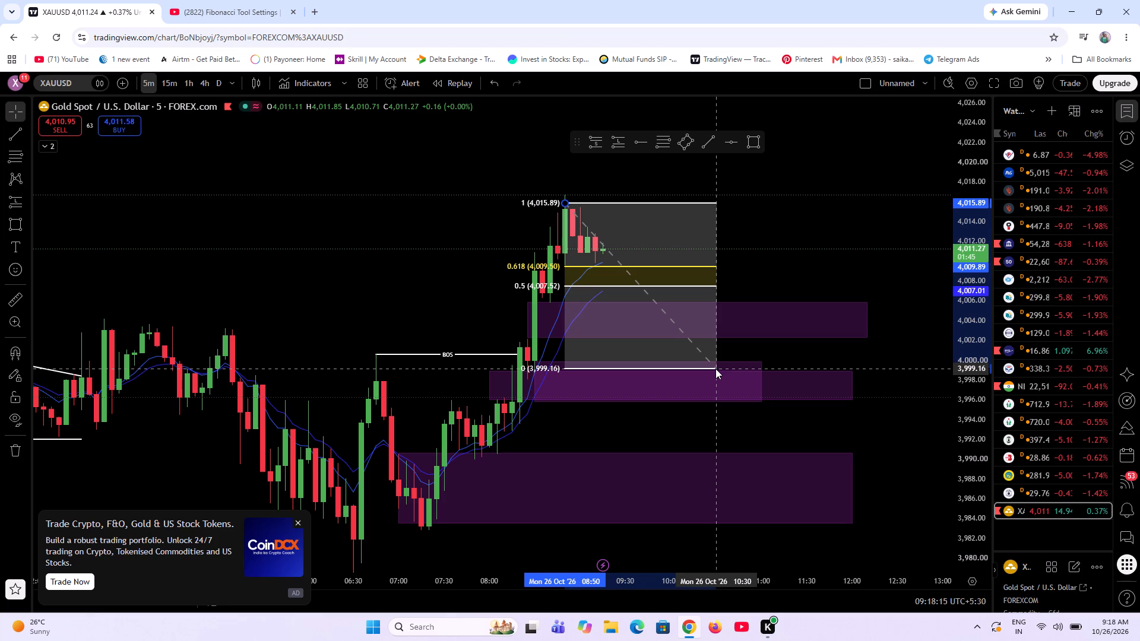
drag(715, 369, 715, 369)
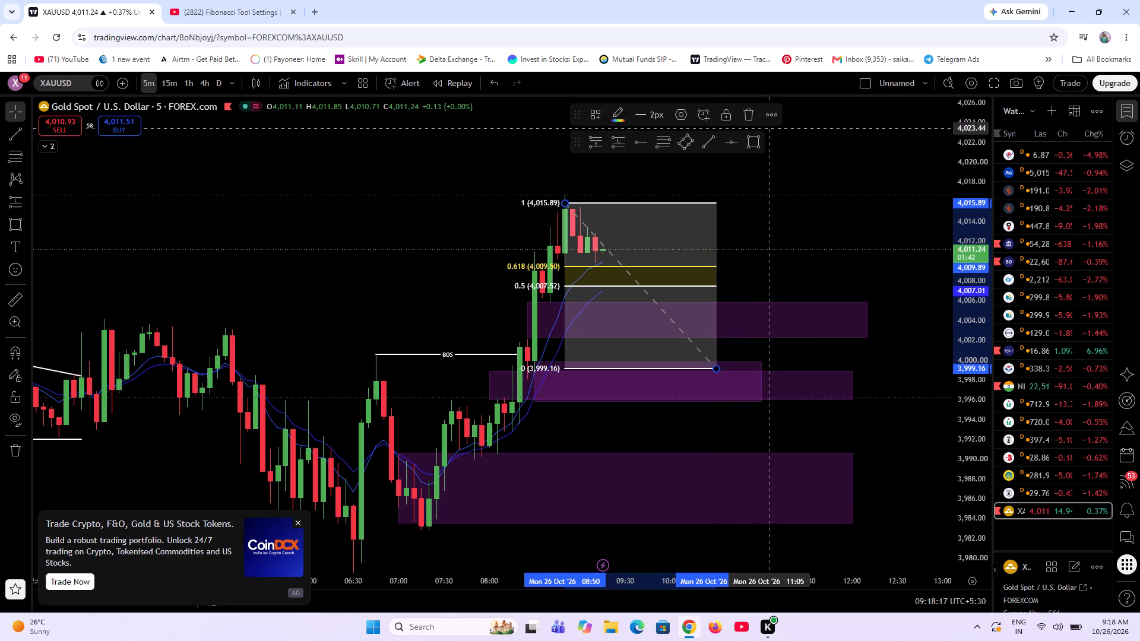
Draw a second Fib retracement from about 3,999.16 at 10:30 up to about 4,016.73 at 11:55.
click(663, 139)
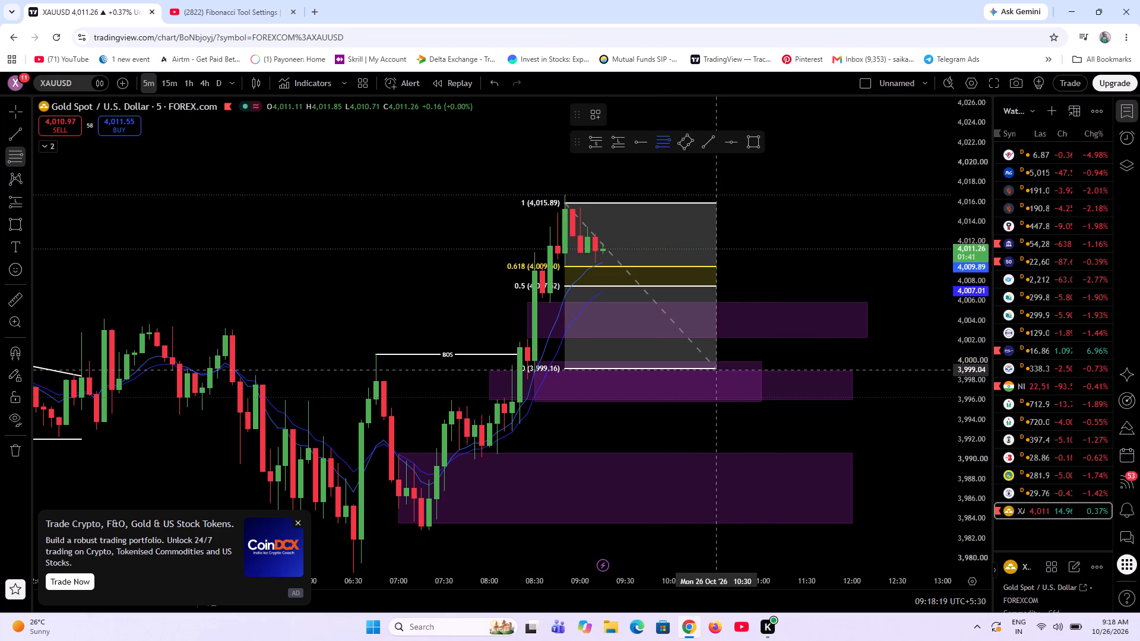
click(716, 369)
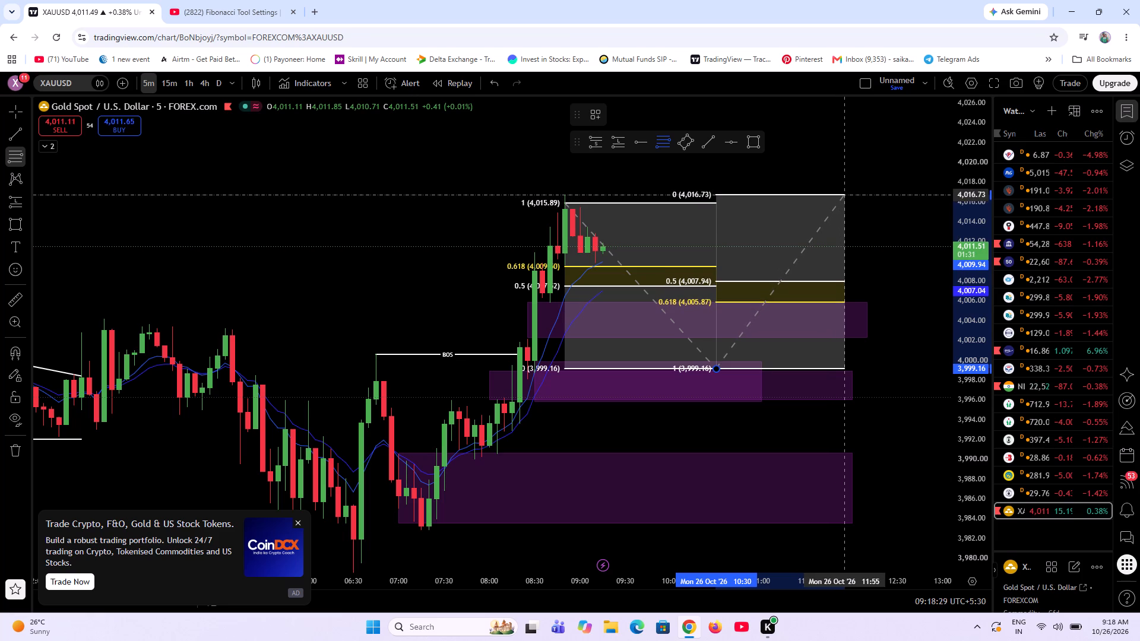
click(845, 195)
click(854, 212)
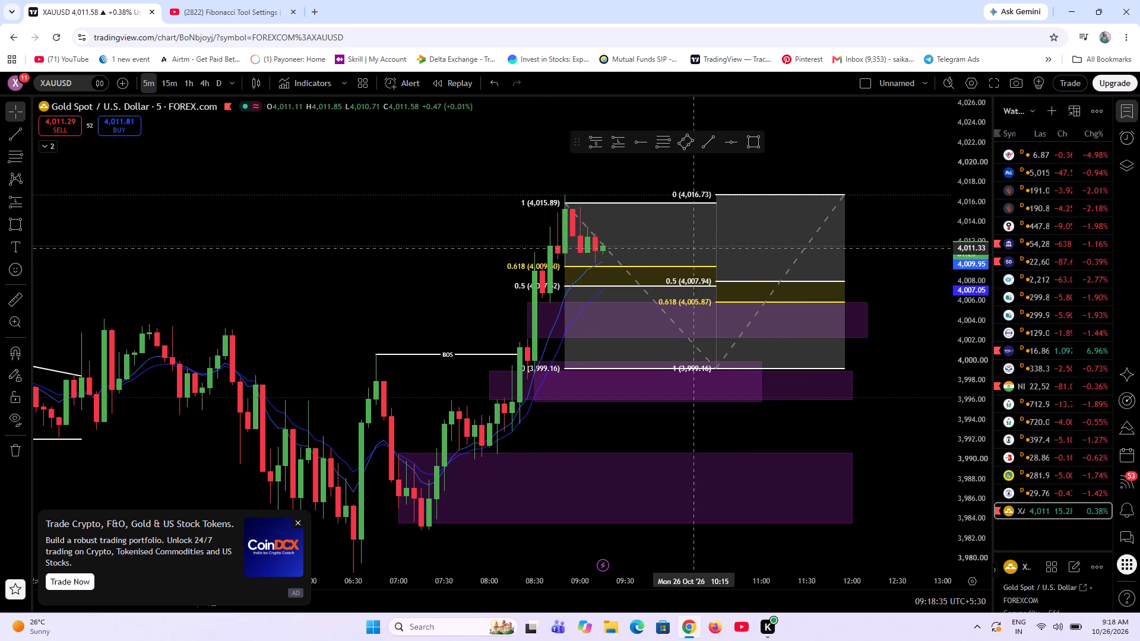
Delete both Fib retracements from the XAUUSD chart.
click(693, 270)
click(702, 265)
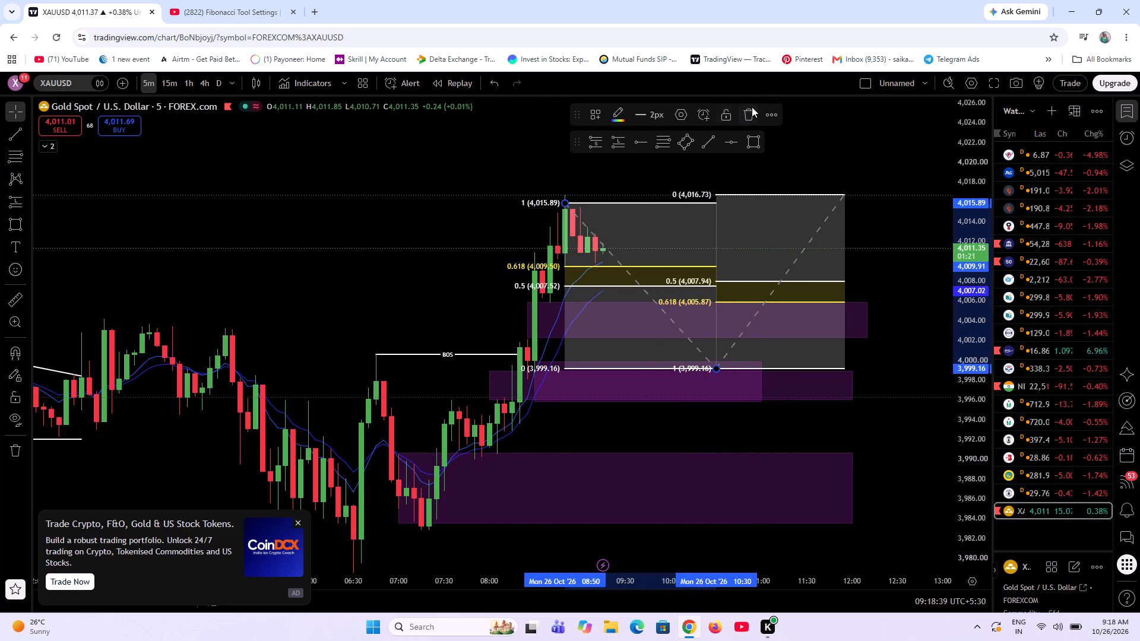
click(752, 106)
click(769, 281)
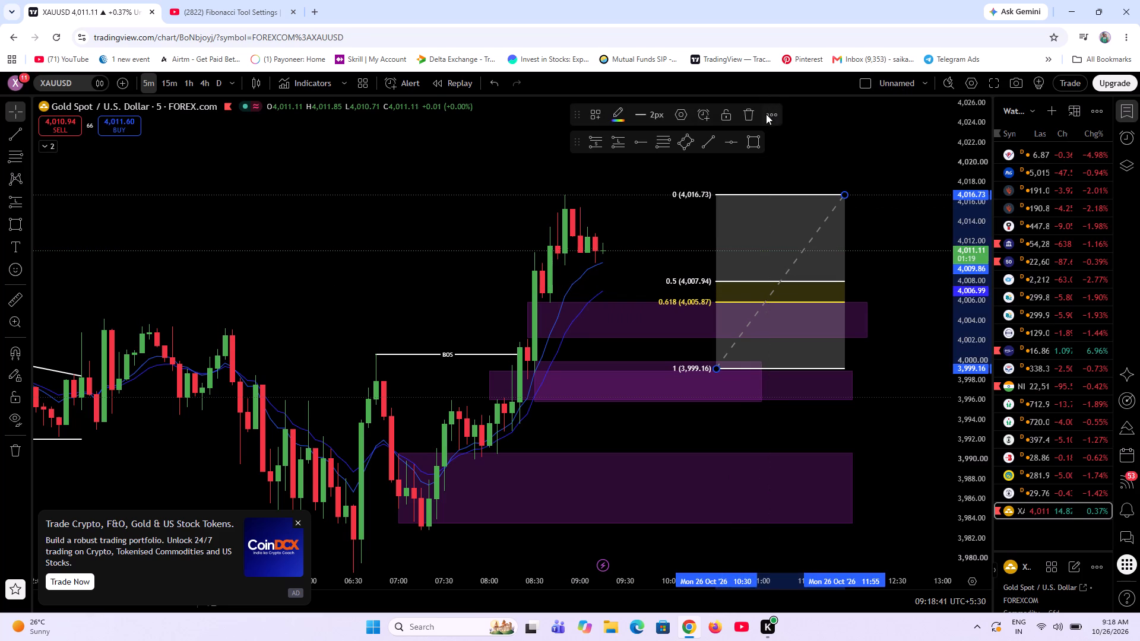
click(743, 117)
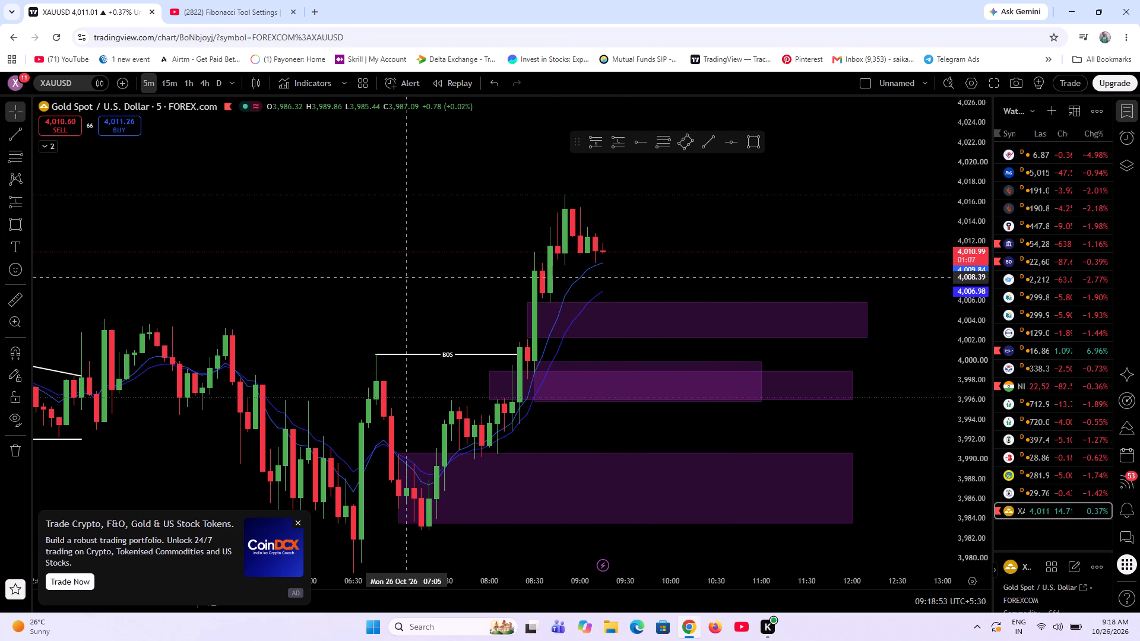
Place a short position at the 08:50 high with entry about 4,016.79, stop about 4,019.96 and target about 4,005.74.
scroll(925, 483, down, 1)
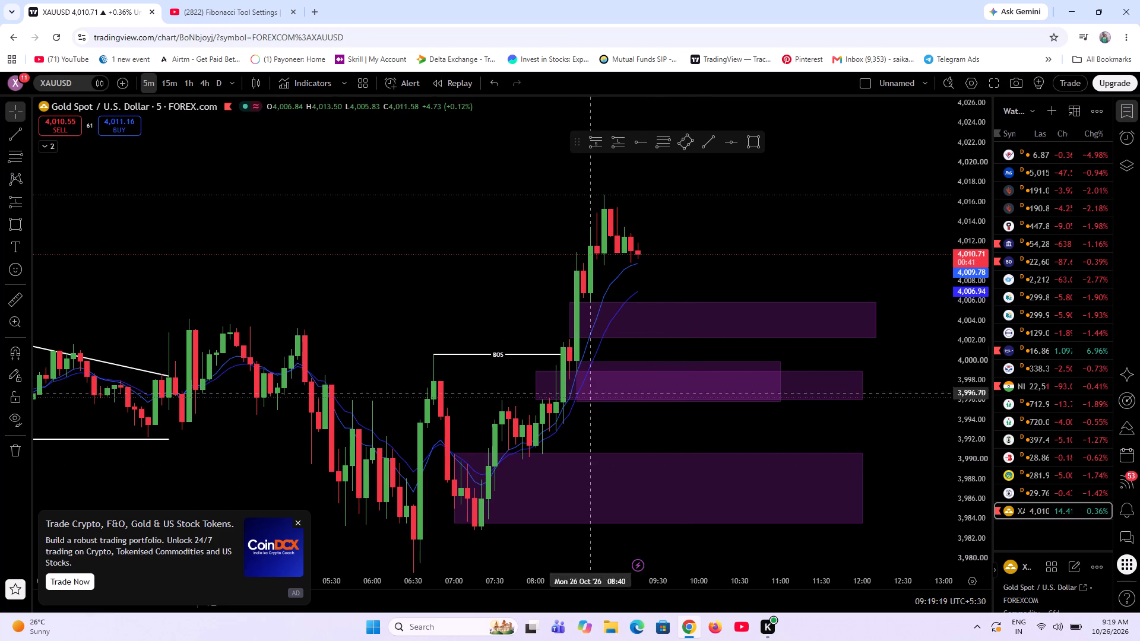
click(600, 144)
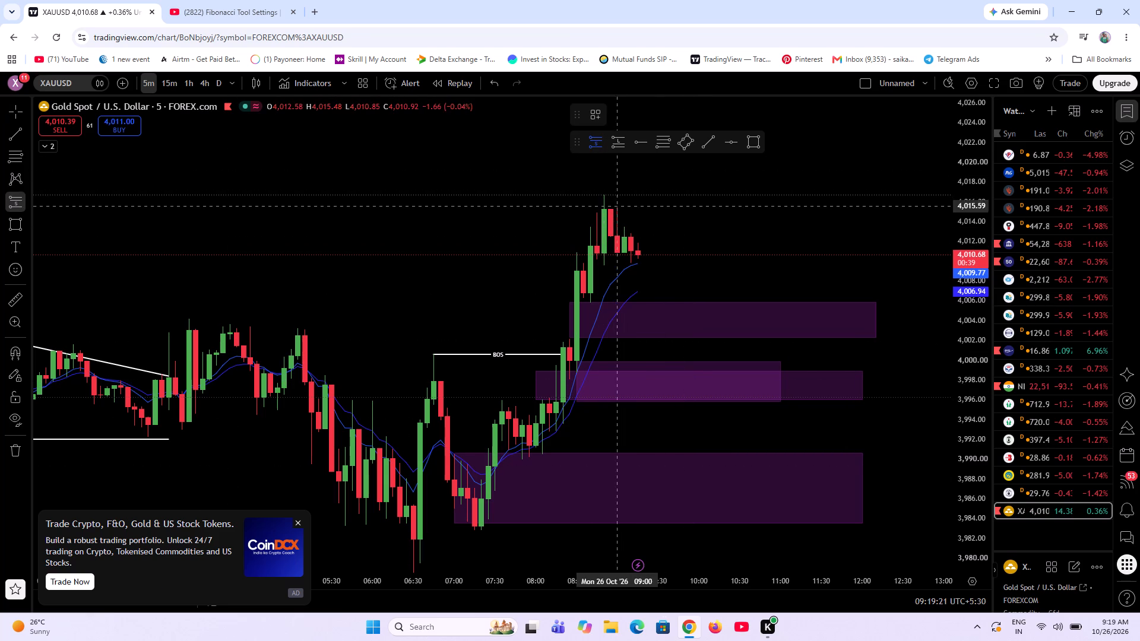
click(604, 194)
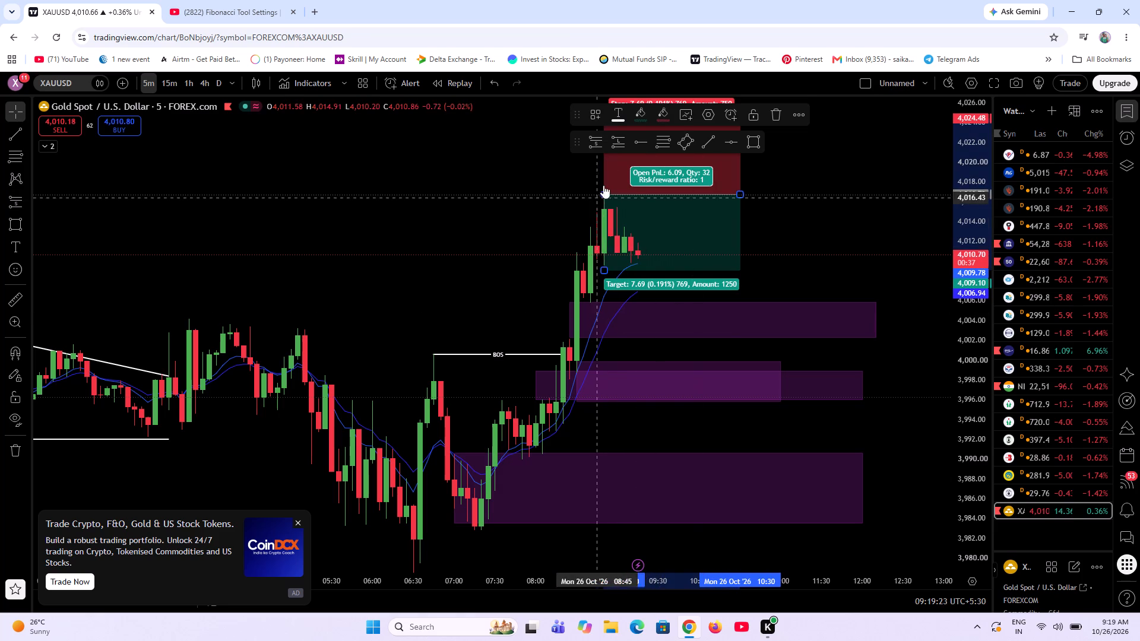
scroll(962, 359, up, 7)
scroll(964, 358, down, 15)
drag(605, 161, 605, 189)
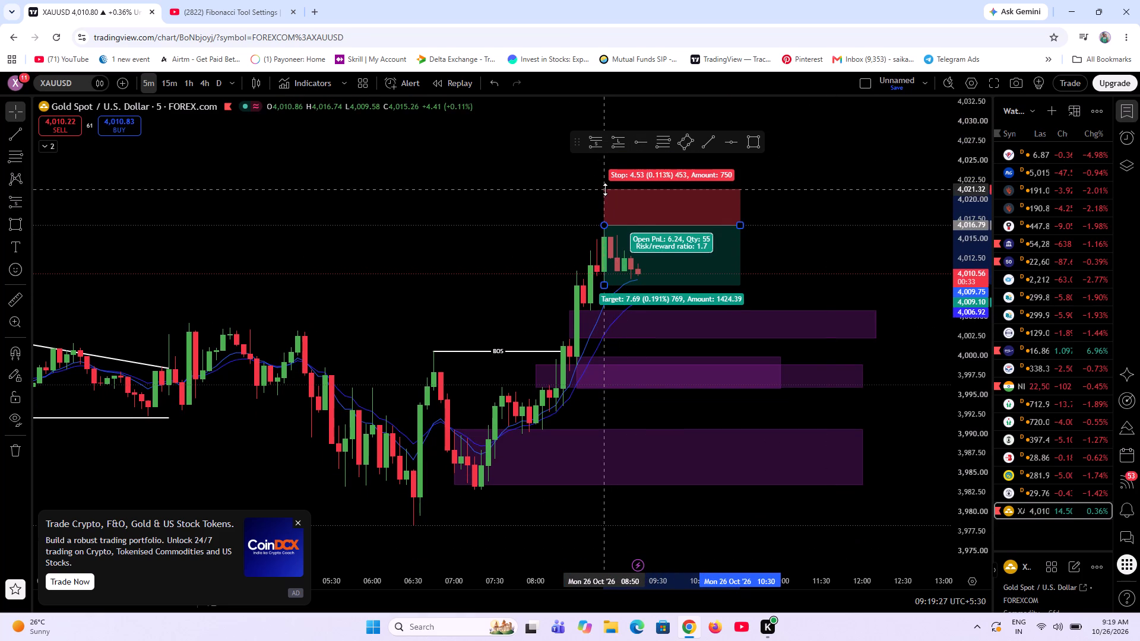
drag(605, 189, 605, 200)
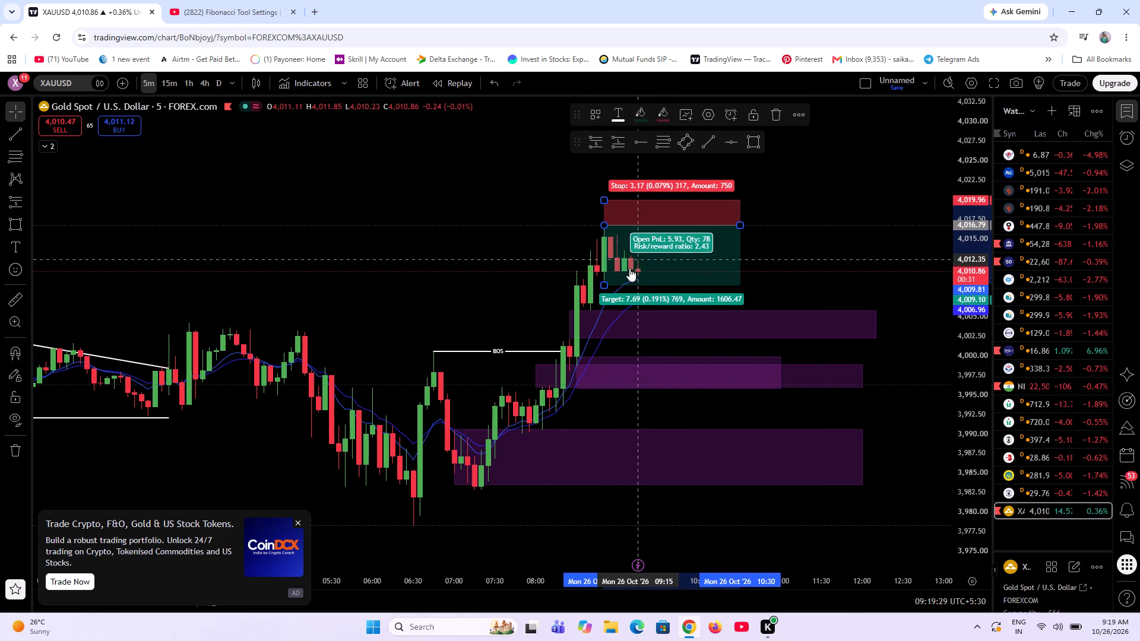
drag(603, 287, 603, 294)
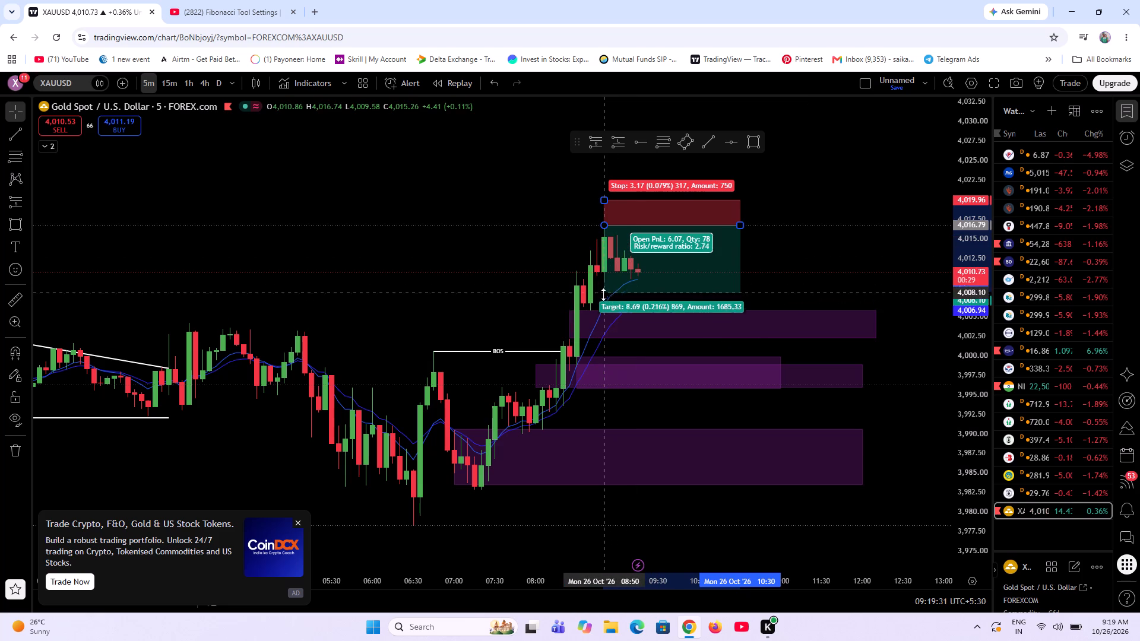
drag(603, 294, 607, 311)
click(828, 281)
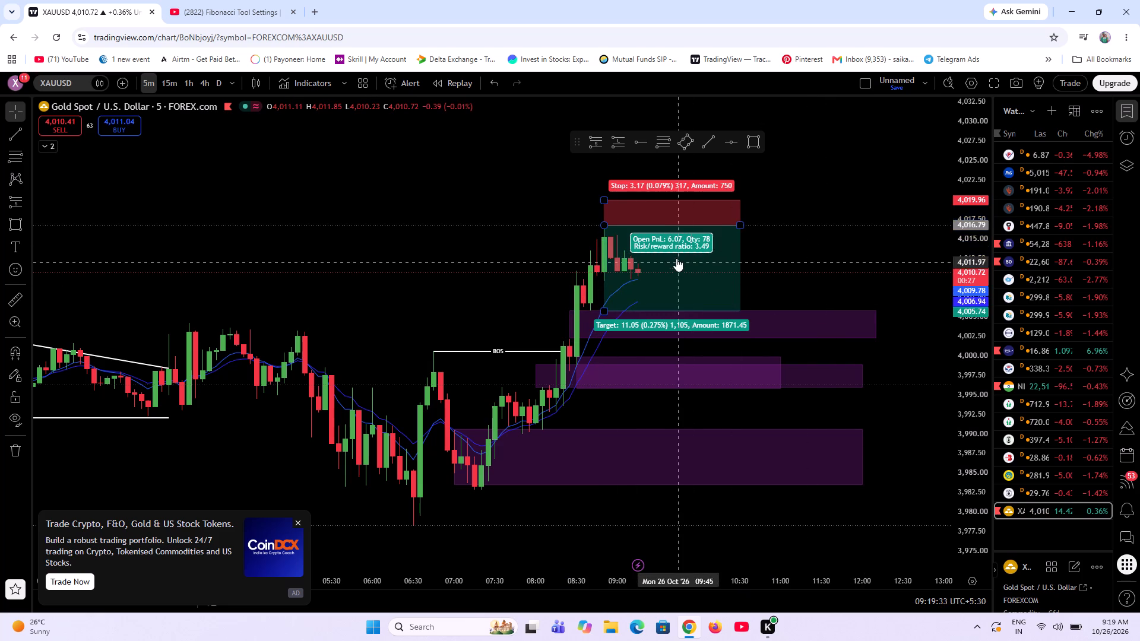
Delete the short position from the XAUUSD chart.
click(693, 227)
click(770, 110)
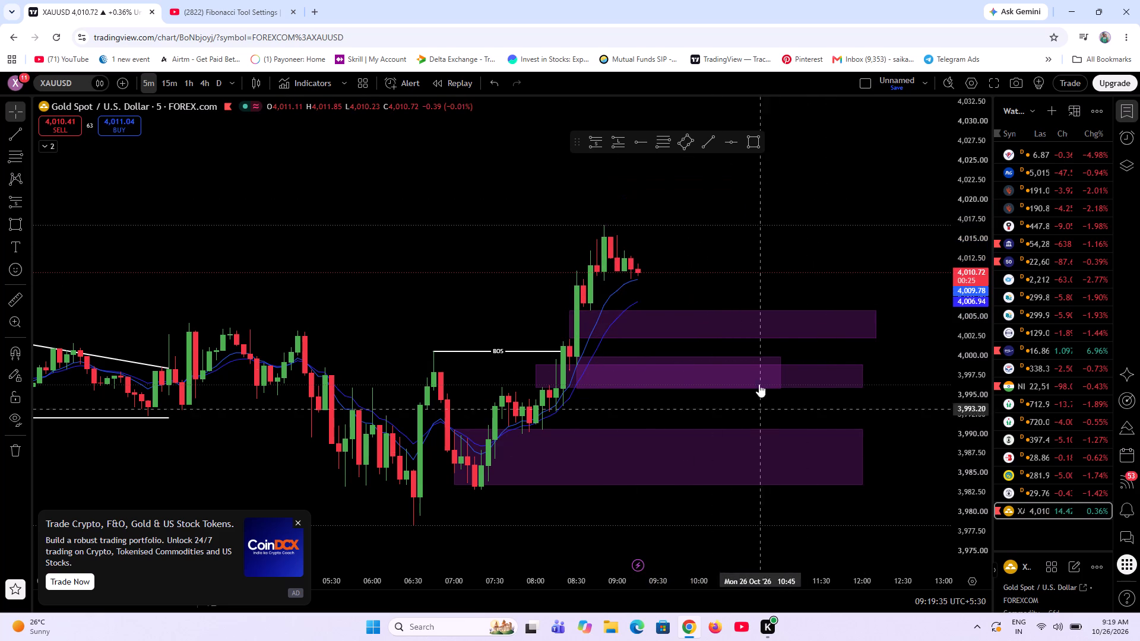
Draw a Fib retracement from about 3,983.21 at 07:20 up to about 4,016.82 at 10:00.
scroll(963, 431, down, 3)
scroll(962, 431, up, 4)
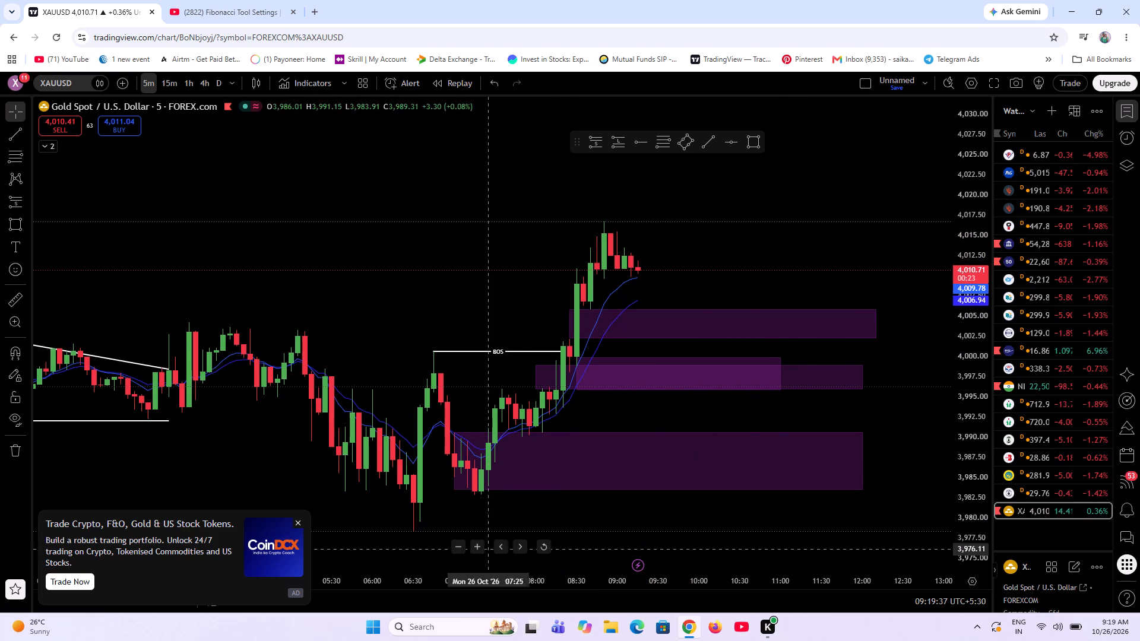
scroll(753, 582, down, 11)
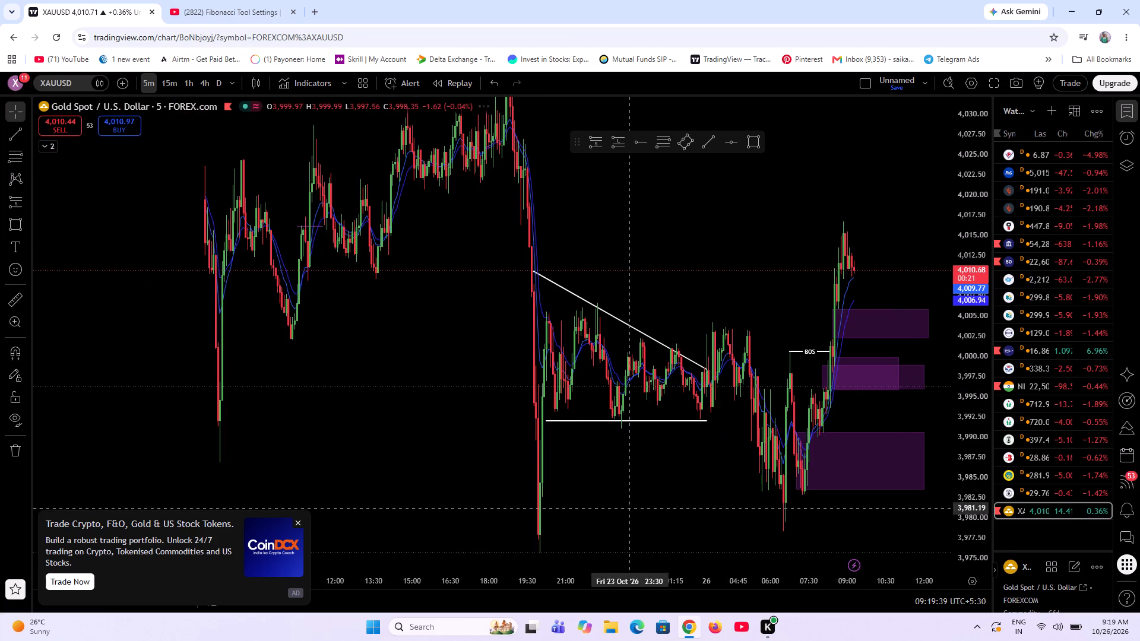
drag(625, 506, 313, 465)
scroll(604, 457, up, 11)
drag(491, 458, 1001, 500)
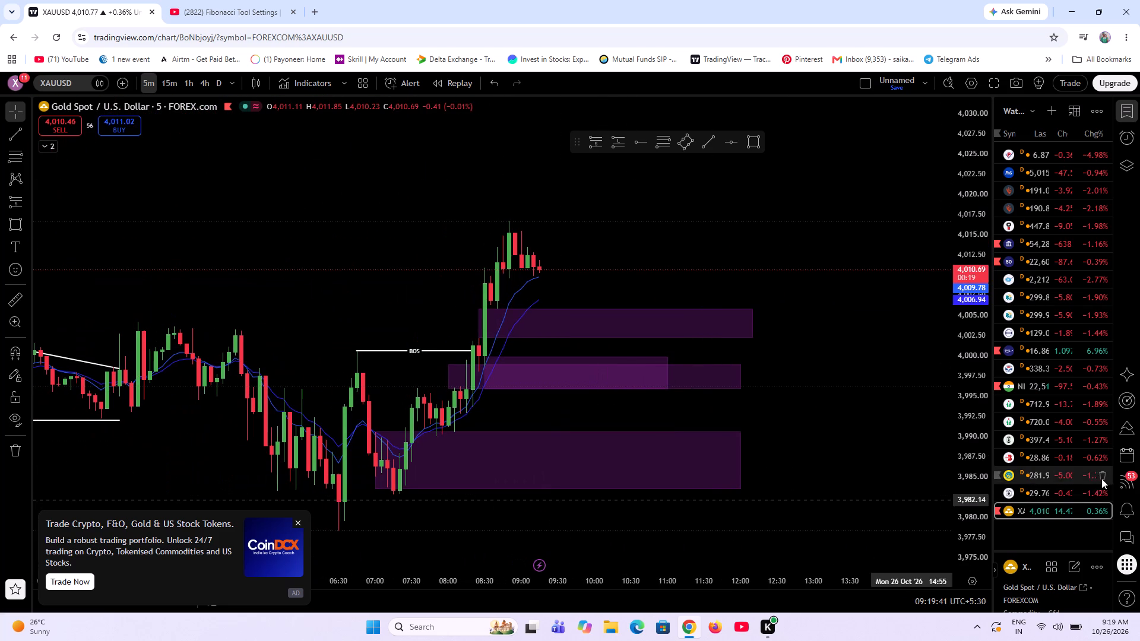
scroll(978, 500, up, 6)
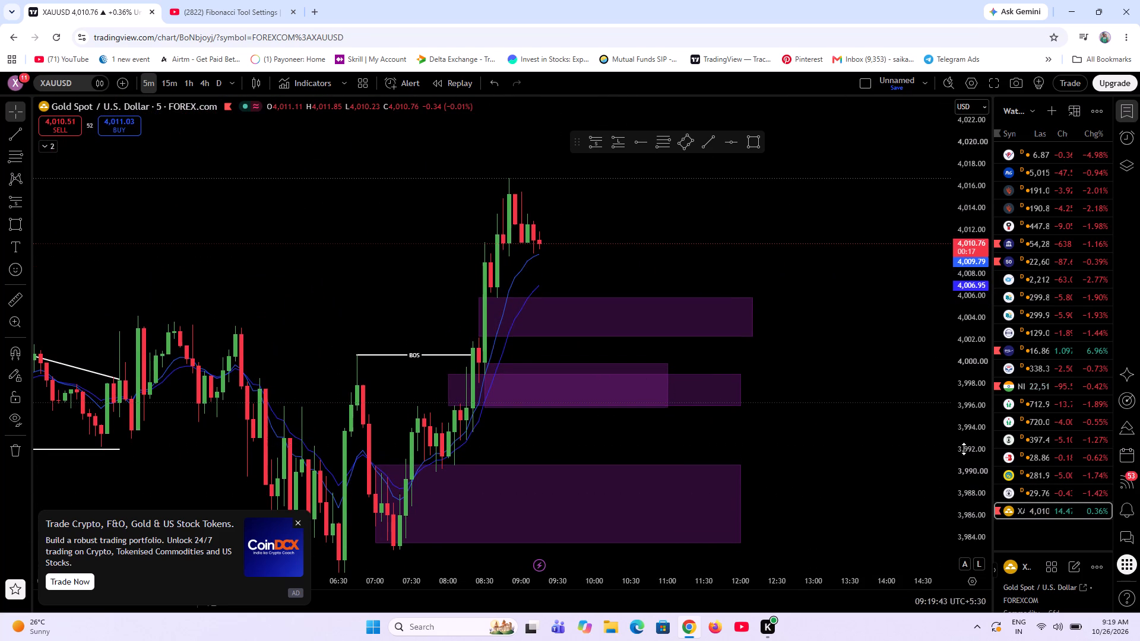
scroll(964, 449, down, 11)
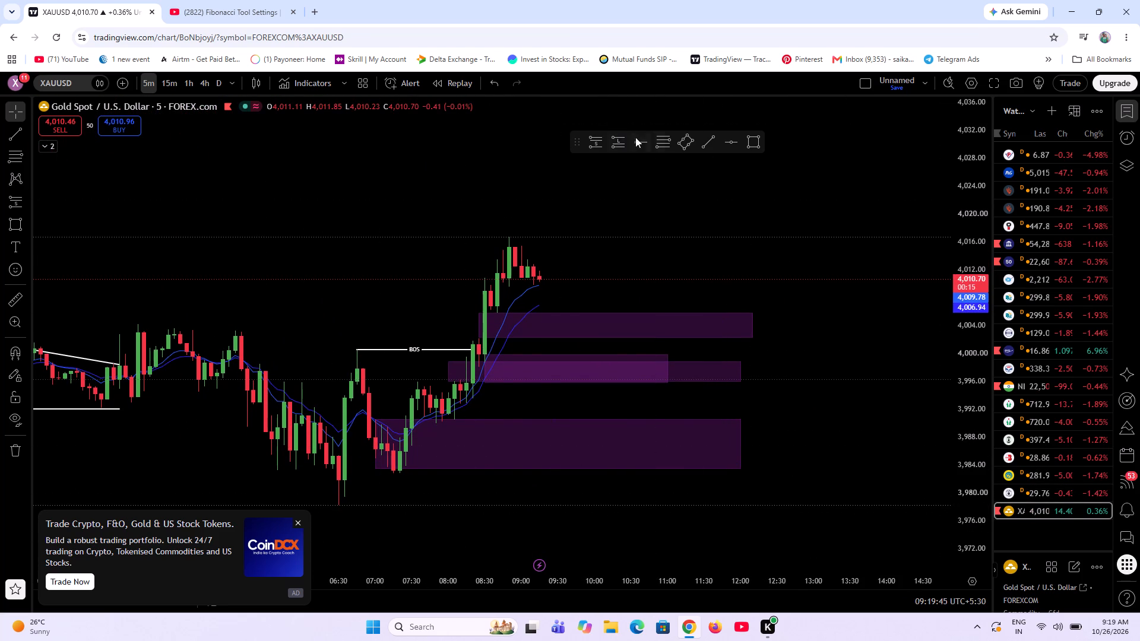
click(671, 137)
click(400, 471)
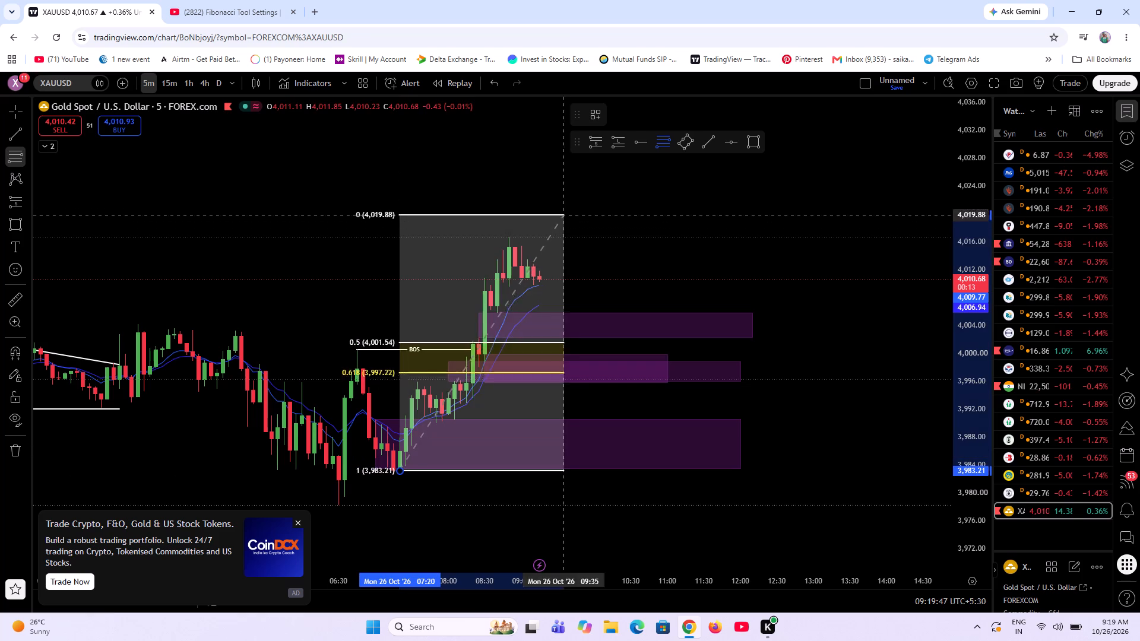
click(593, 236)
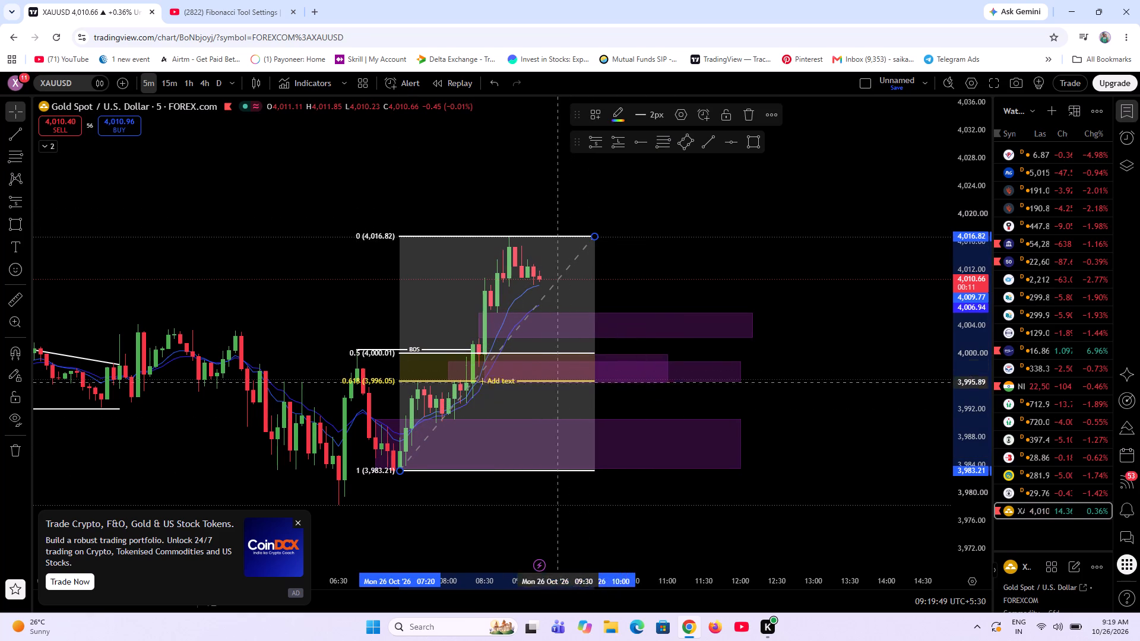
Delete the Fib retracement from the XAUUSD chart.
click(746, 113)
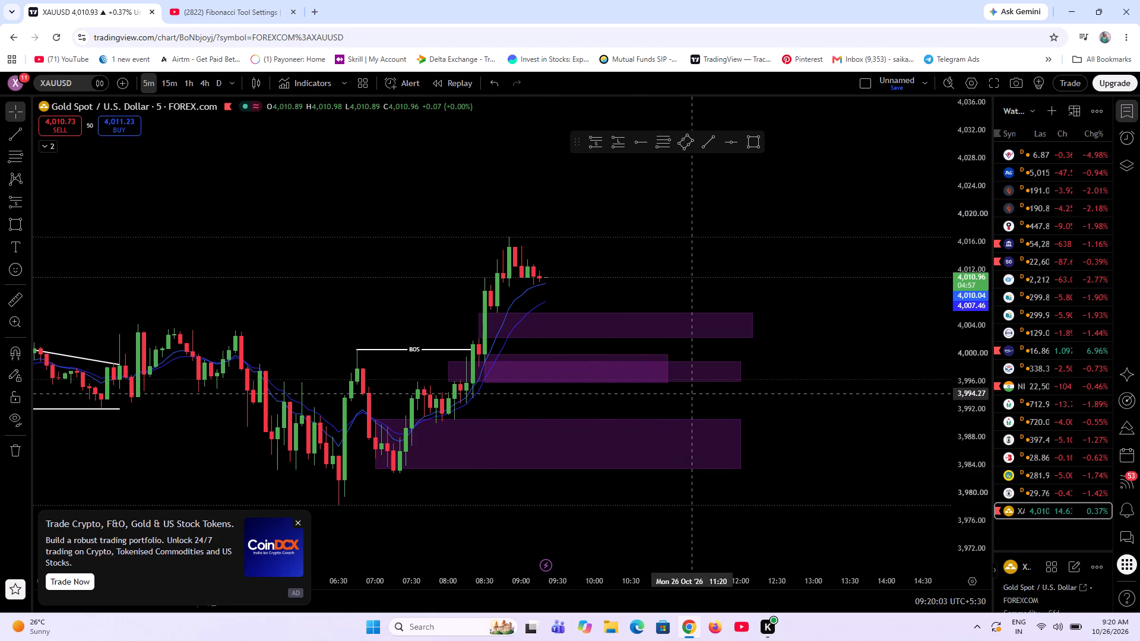
Switch the XAUUSD chart to the 15-minute timeframe.
click(165, 80)
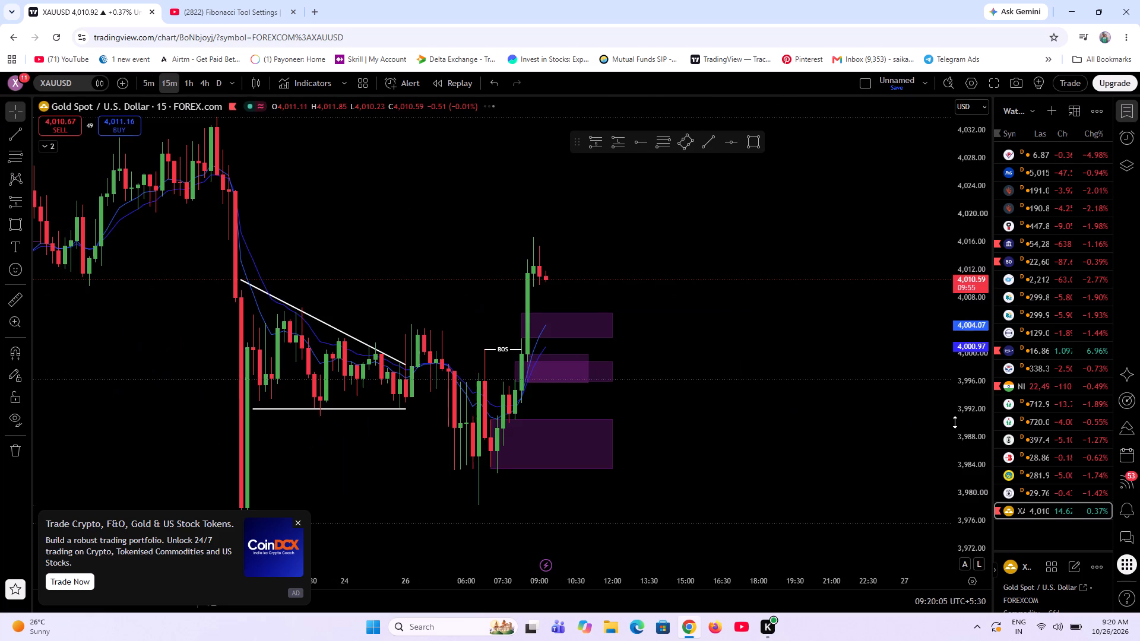
scroll(981, 500, up, 11)
scroll(885, 478, down, 7)
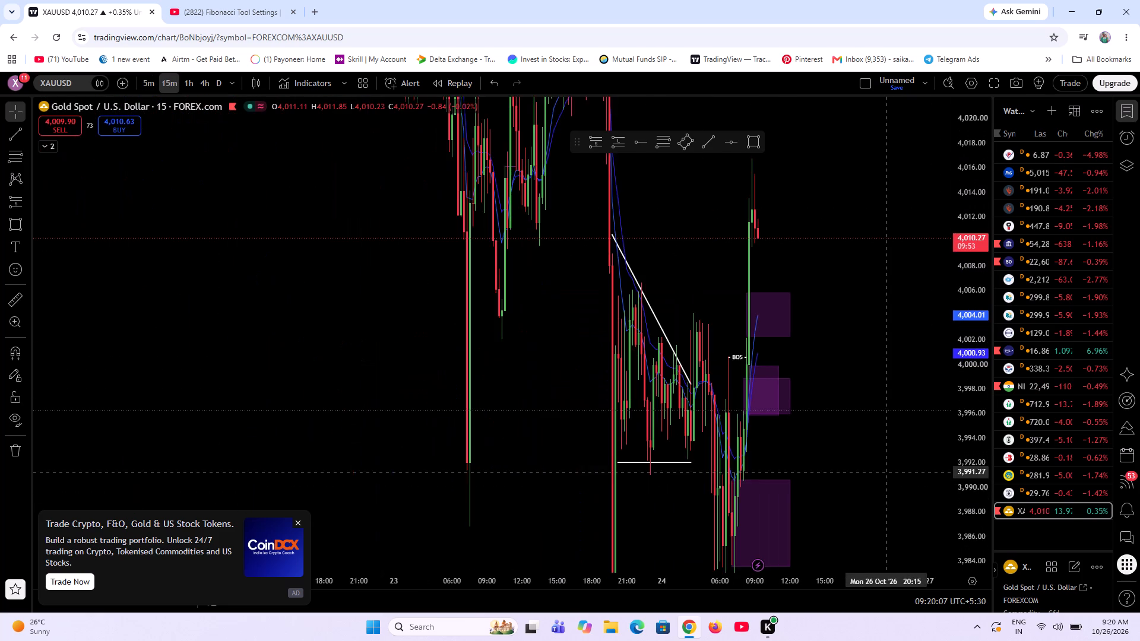
scroll(883, 483, up, 19)
drag(437, 389, 995, 394)
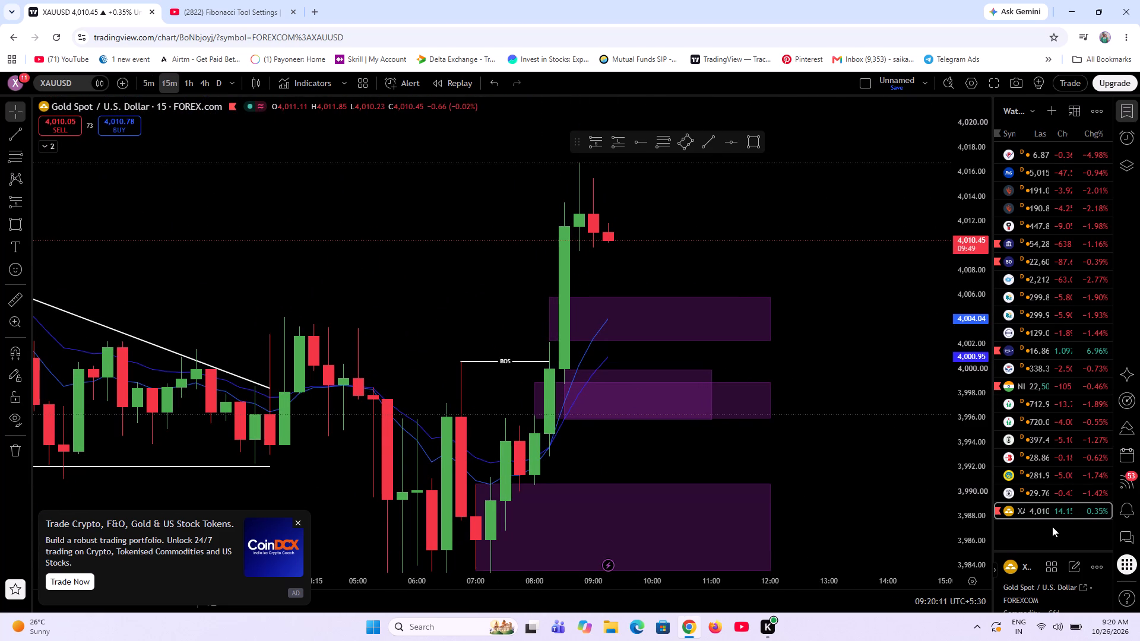
Label the uppermost purple zone, between about 4,002.33 and 4,005.85, with the text "5M FVG".
click(647, 318)
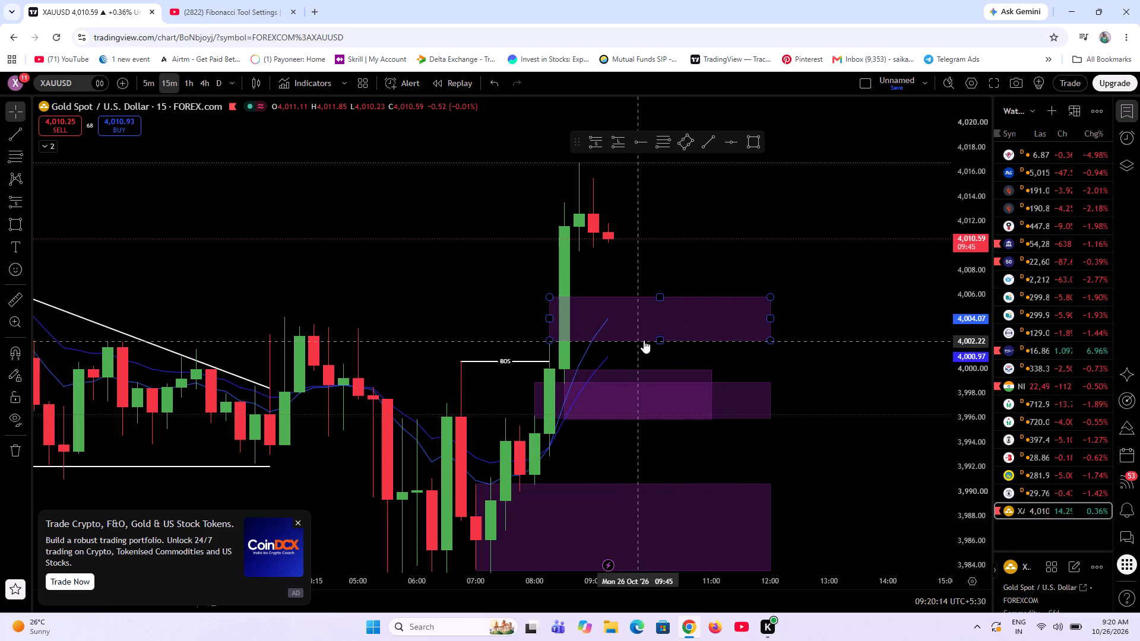
click(644, 340)
click(648, 316)
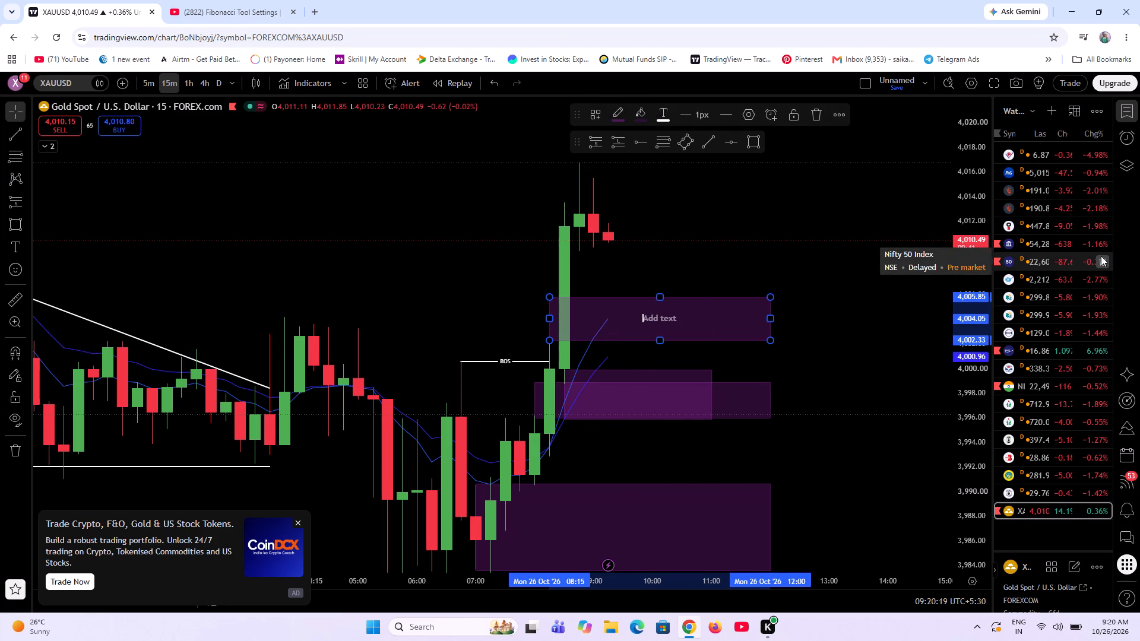
key(5)
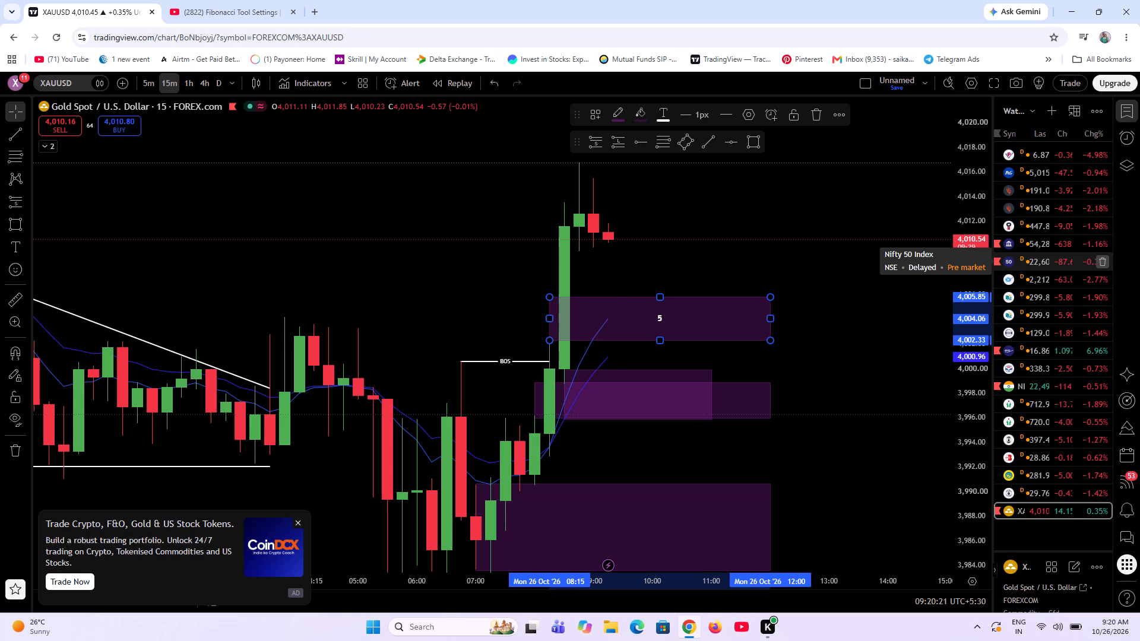
text(M)
key(space)
key(f)
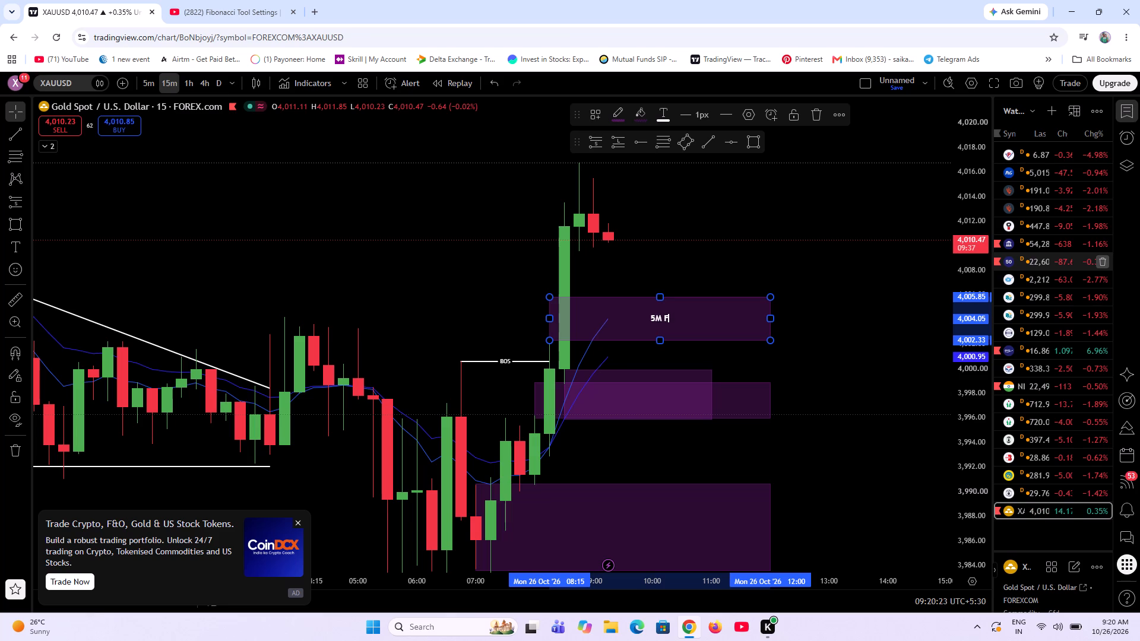
key(v)
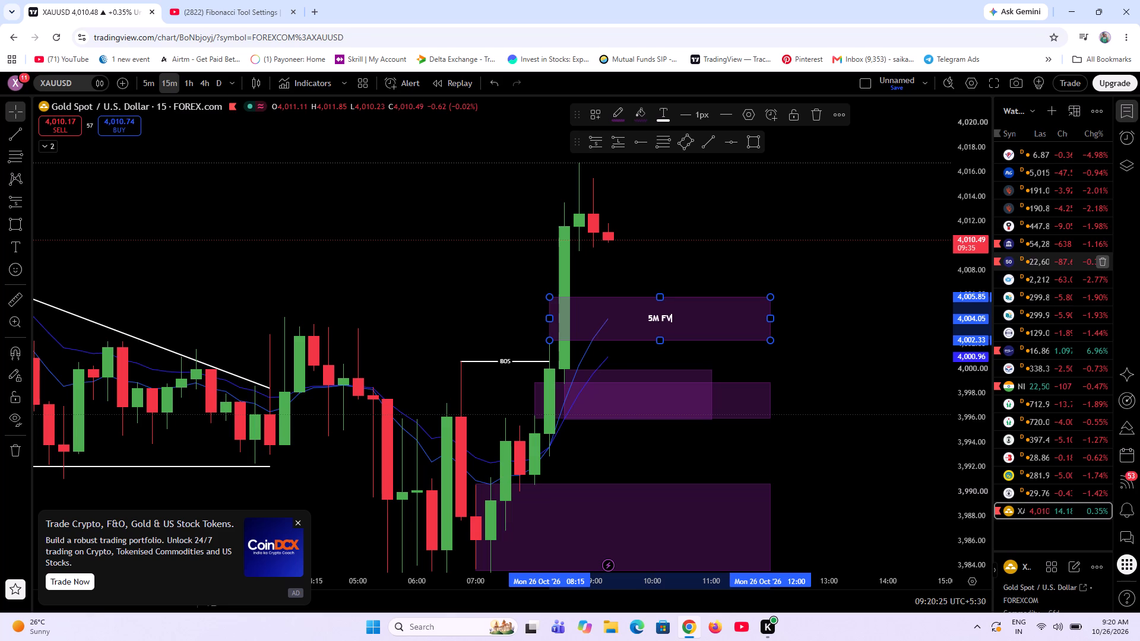
key(g)
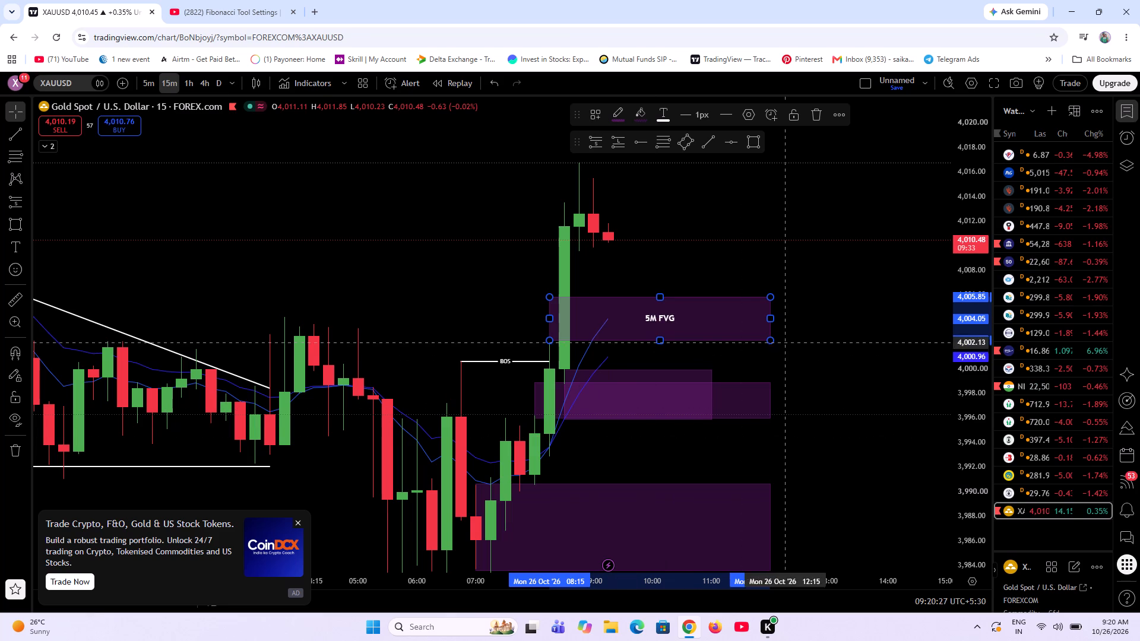
click(905, 322)
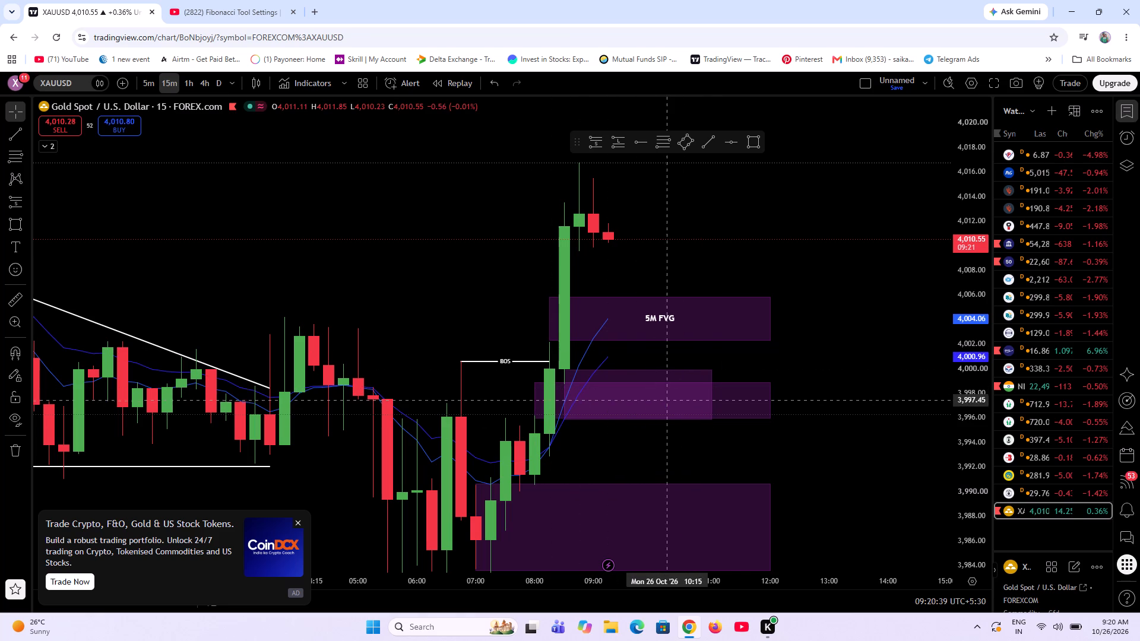
Extend the shorter purple zone between about 3,995.89 and 3,999.89 so that it ends at 12:00.
drag(711, 394, 768, 395)
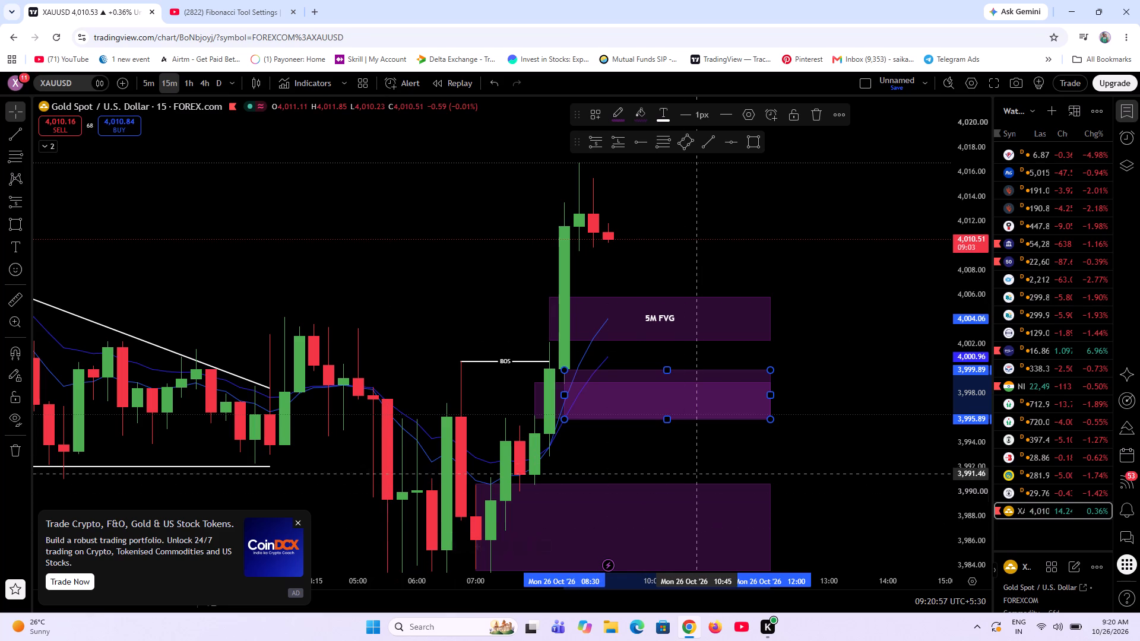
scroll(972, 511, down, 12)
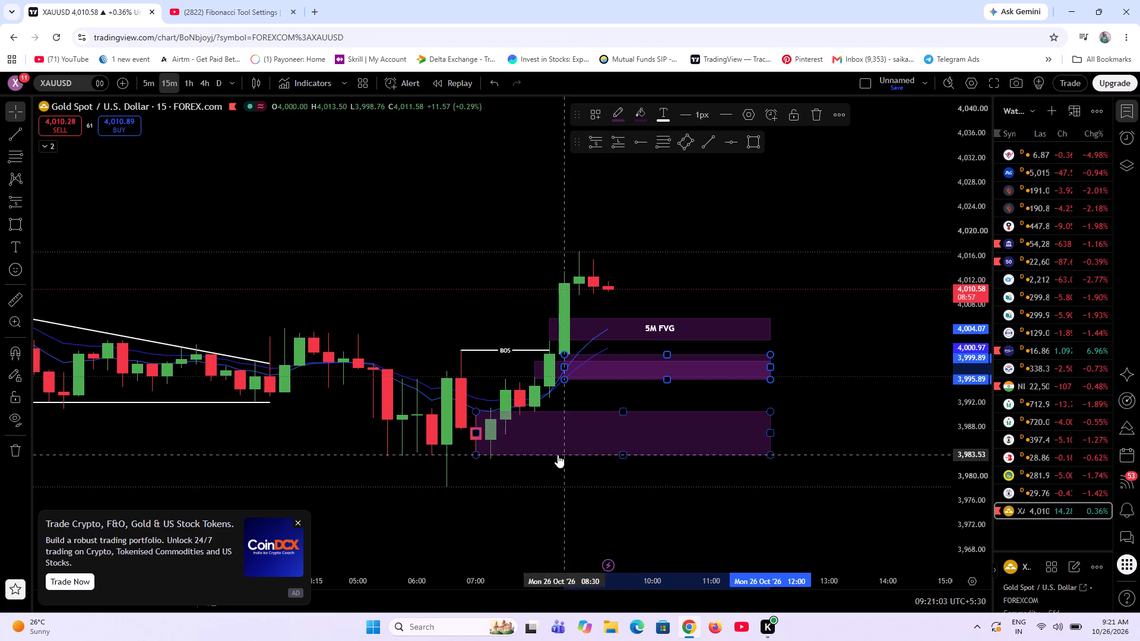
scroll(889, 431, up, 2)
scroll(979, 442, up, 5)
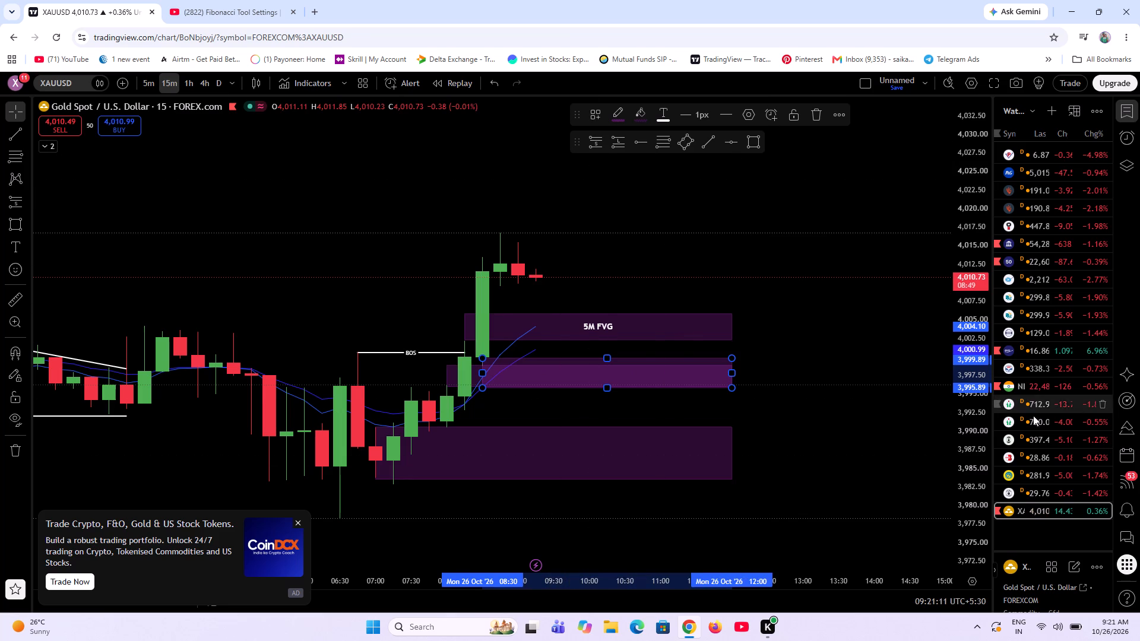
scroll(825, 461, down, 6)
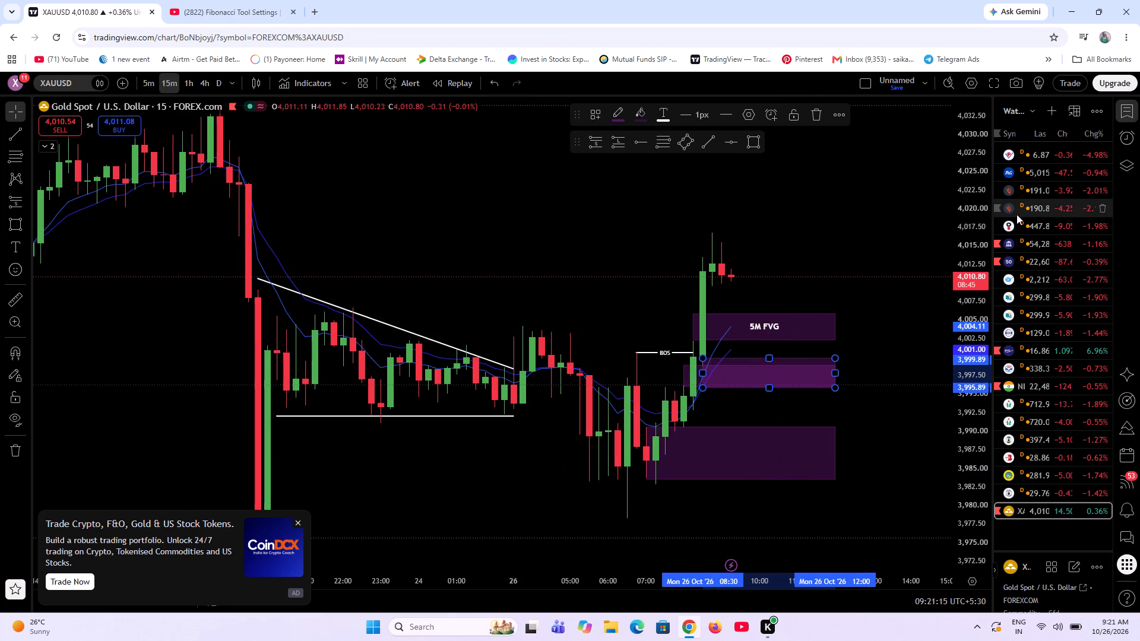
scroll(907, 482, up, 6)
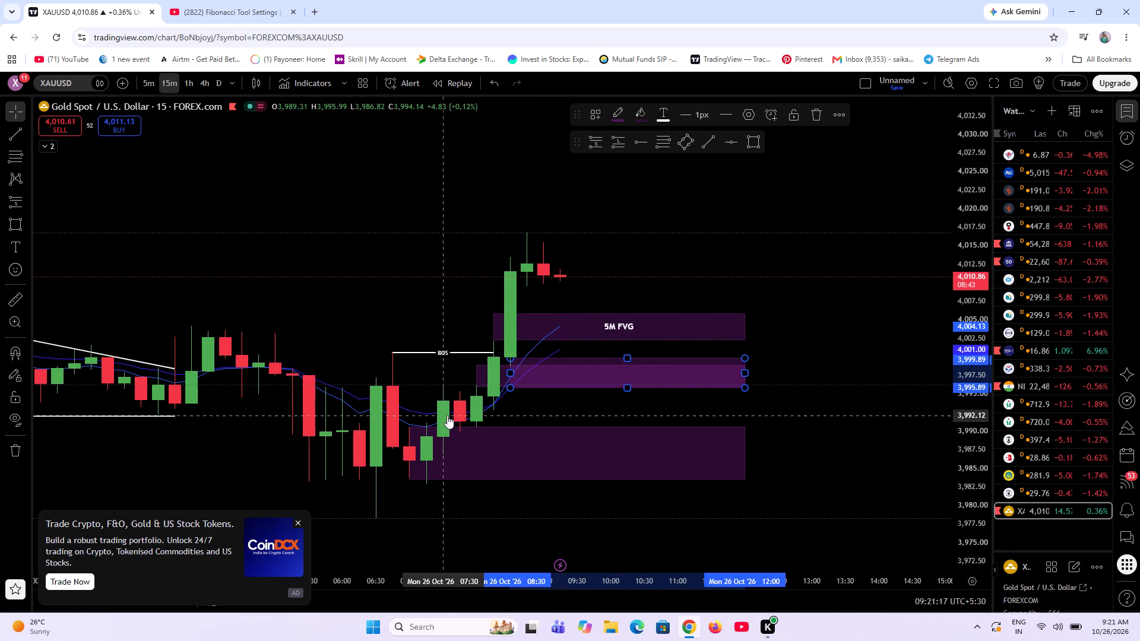
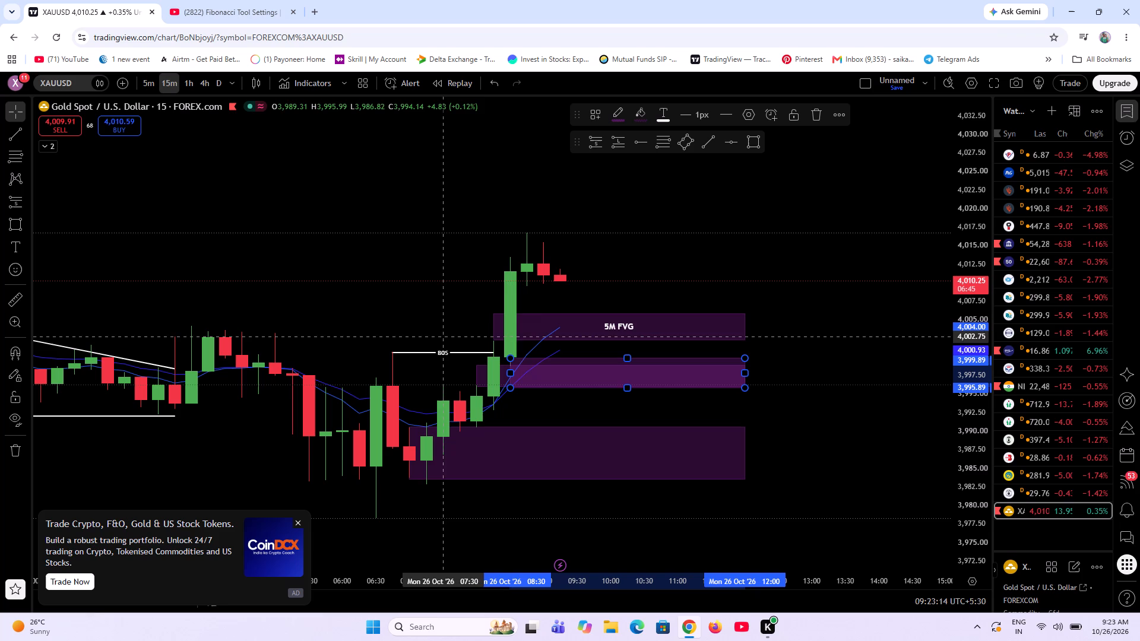
Remove the EMA 15 and EMA 9 indicators from the XAUUSD chart.
click(47, 150)
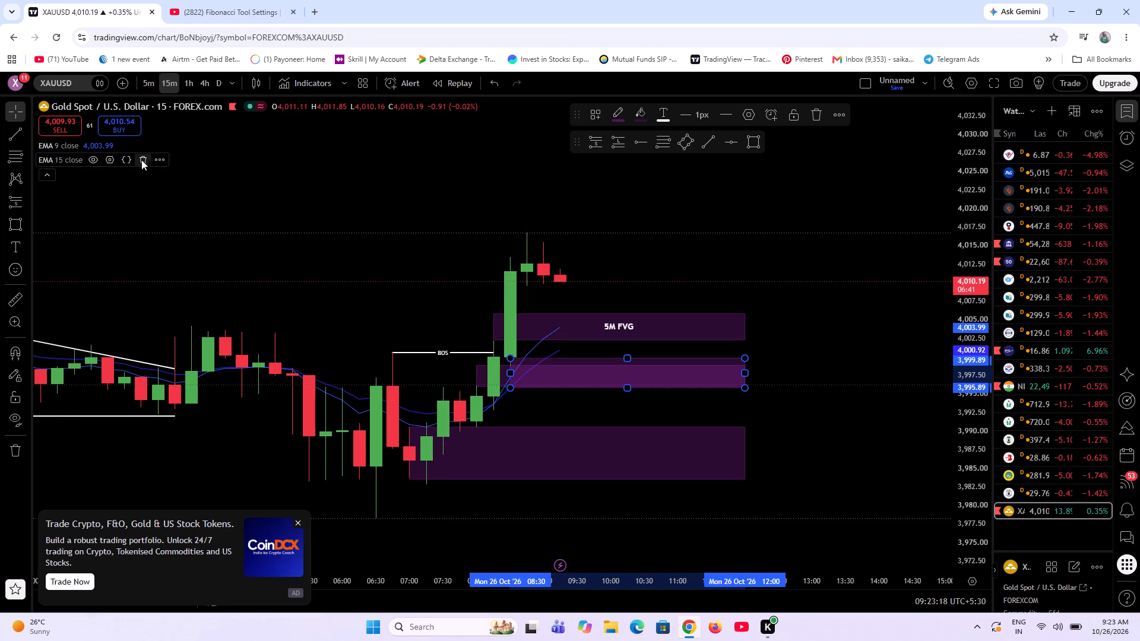
click(141, 160)
click(136, 145)
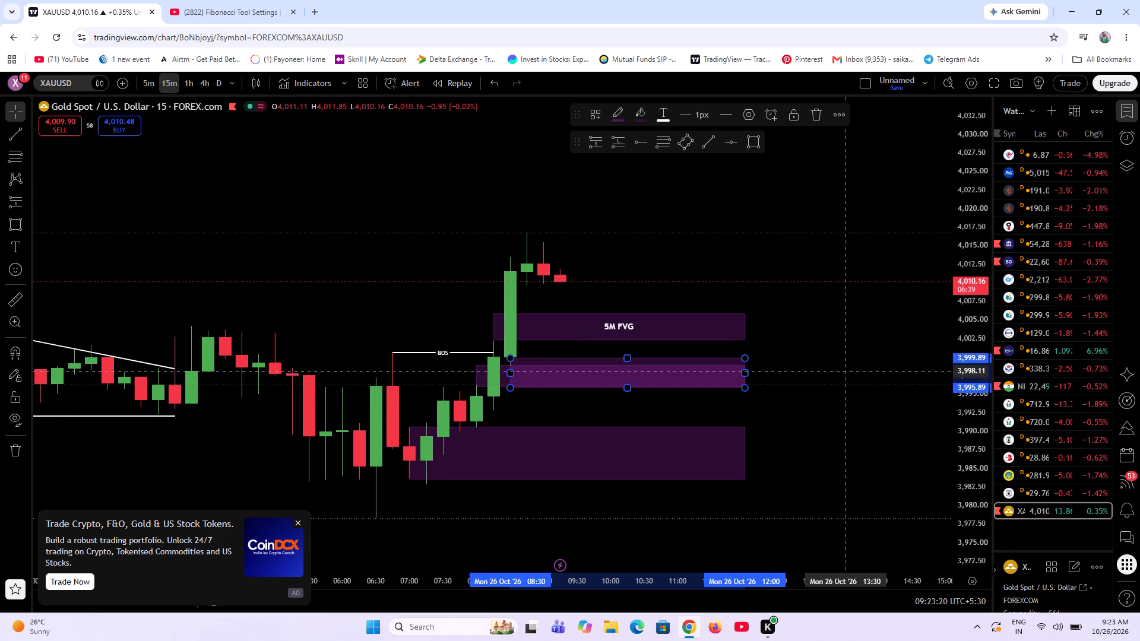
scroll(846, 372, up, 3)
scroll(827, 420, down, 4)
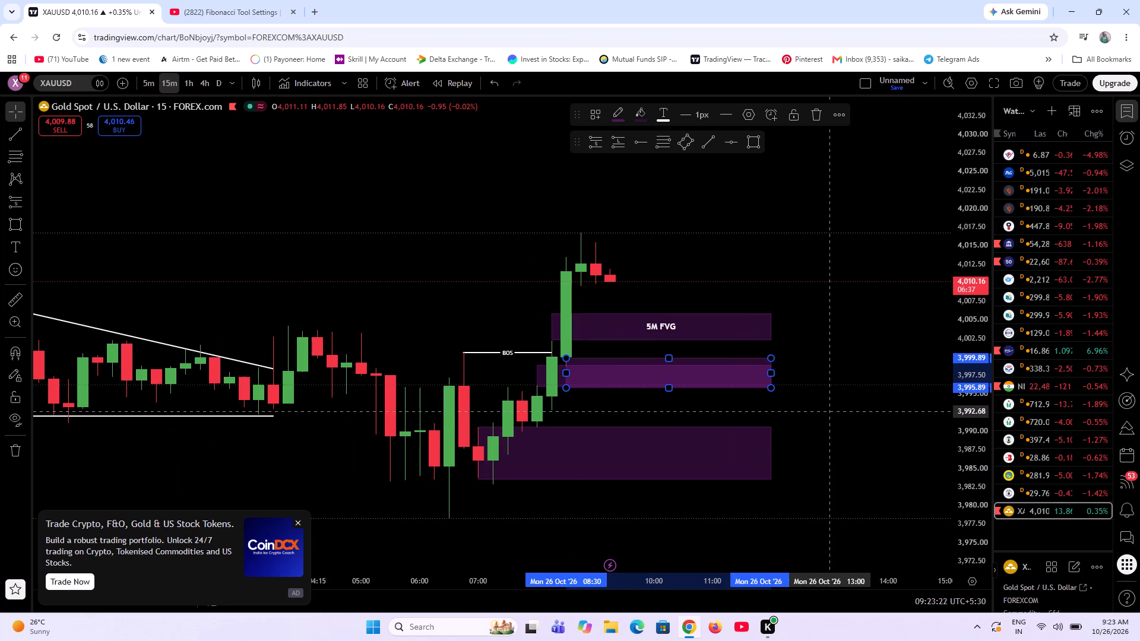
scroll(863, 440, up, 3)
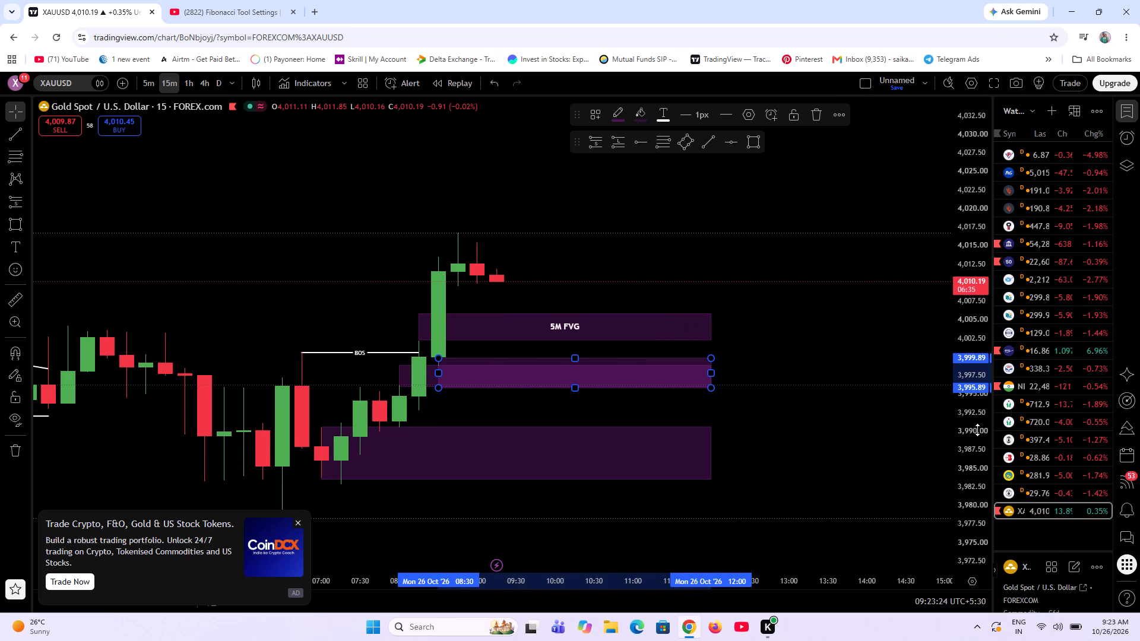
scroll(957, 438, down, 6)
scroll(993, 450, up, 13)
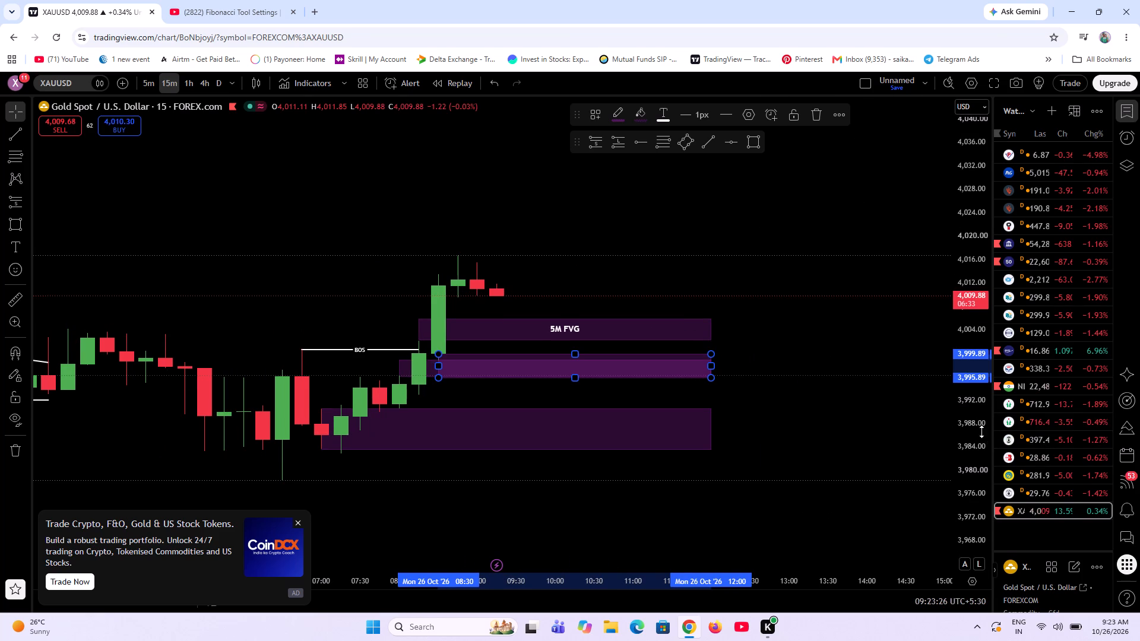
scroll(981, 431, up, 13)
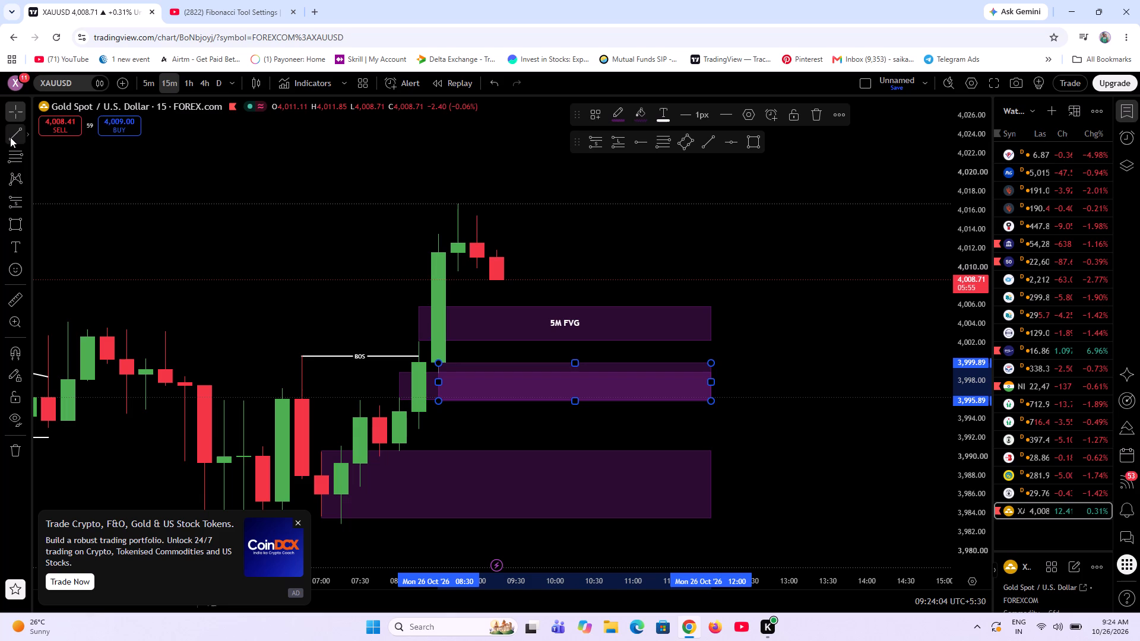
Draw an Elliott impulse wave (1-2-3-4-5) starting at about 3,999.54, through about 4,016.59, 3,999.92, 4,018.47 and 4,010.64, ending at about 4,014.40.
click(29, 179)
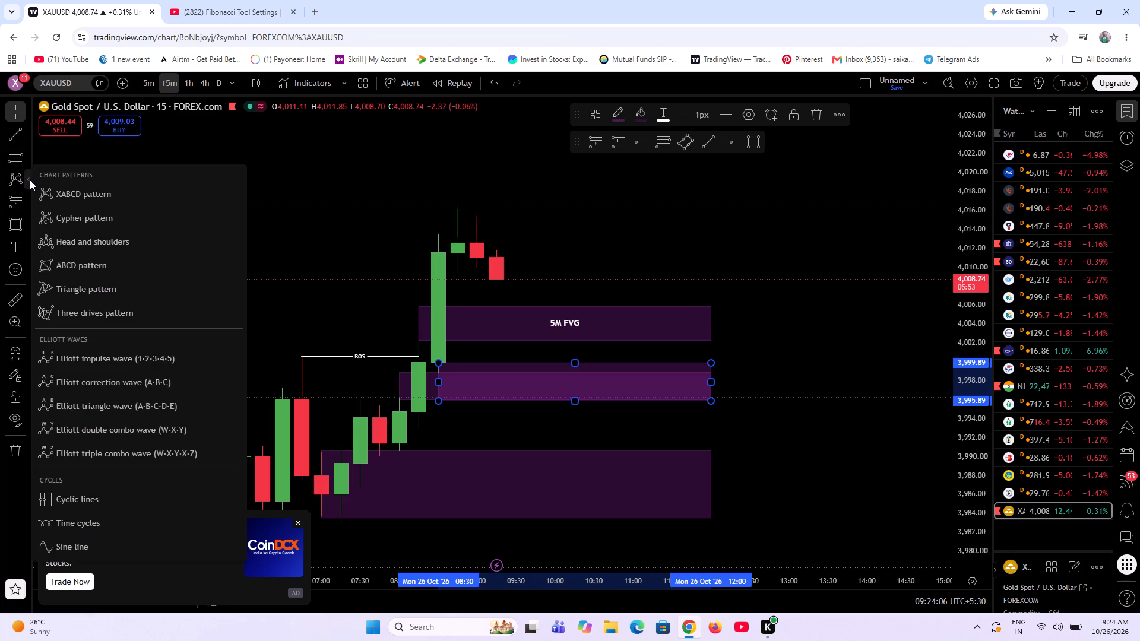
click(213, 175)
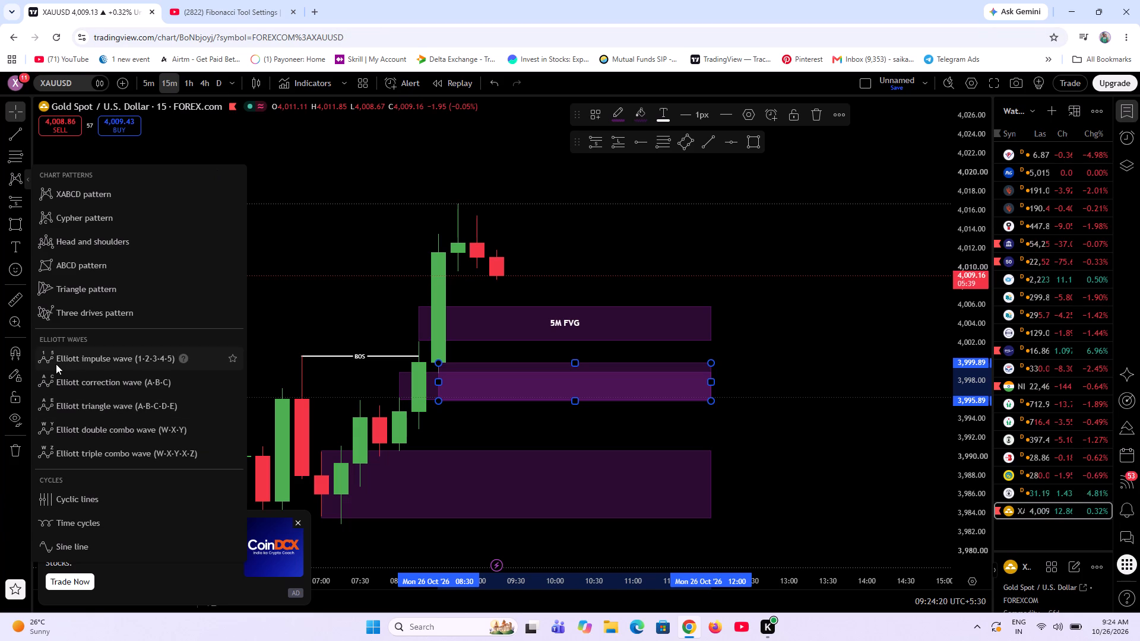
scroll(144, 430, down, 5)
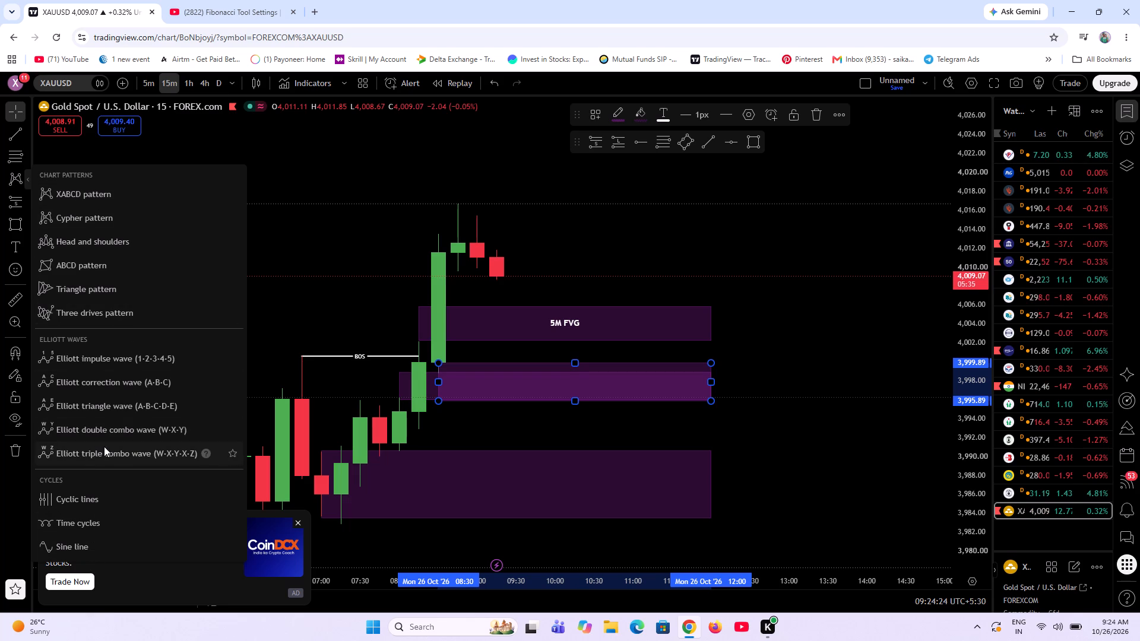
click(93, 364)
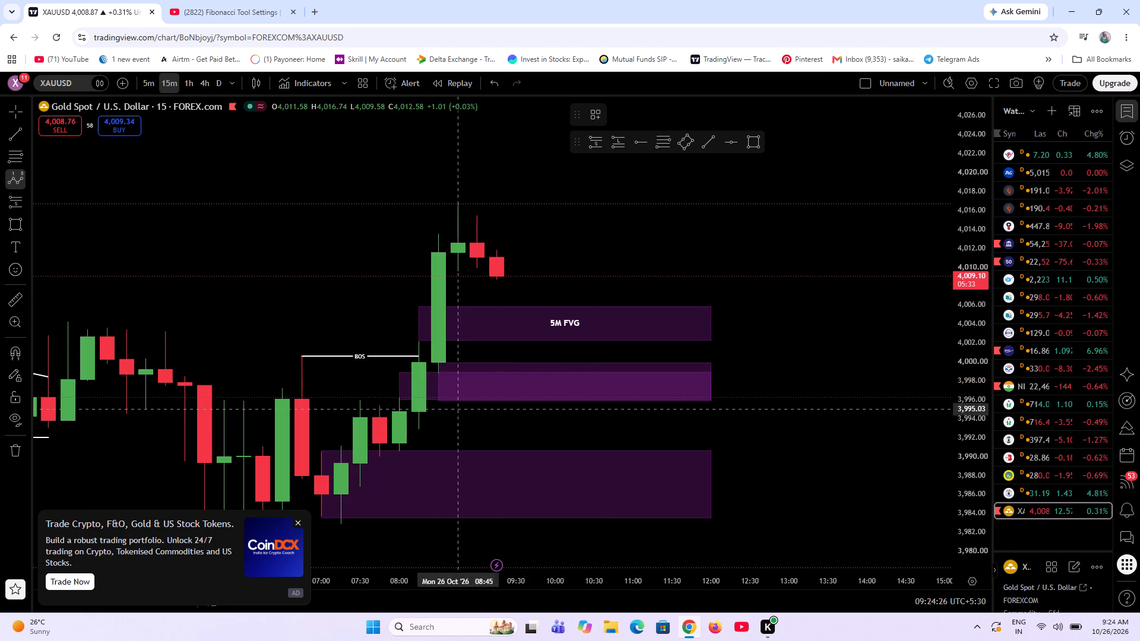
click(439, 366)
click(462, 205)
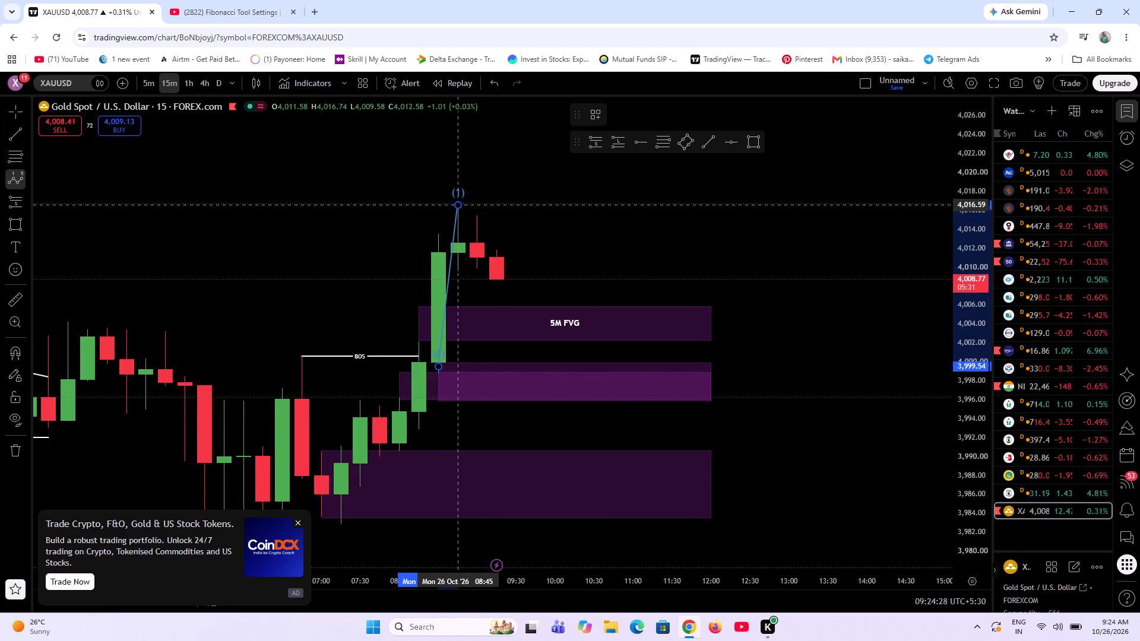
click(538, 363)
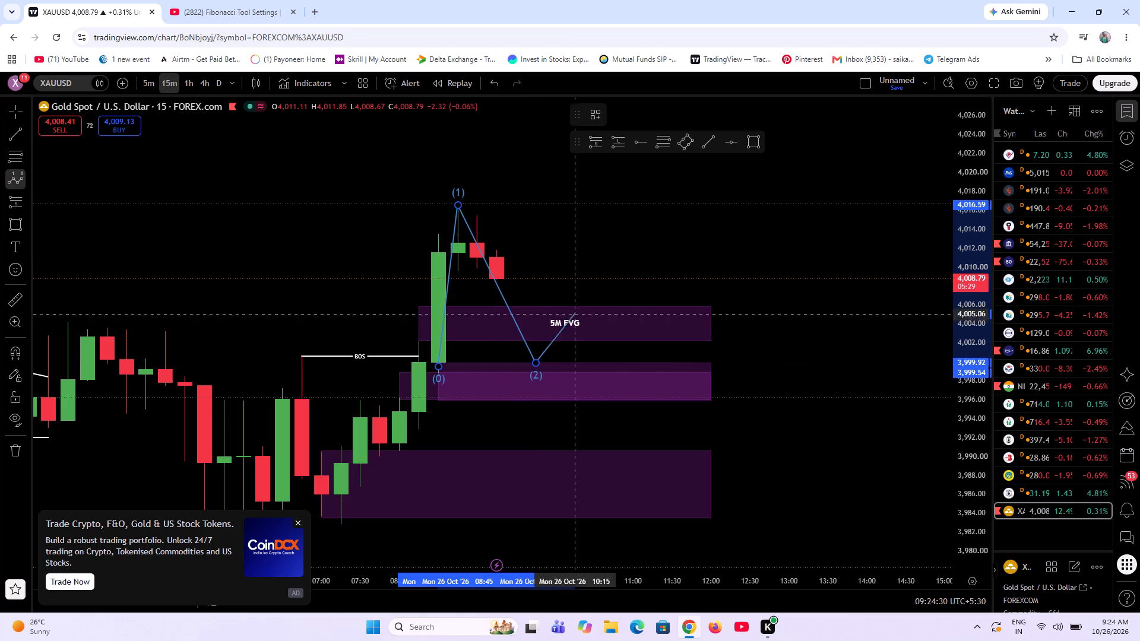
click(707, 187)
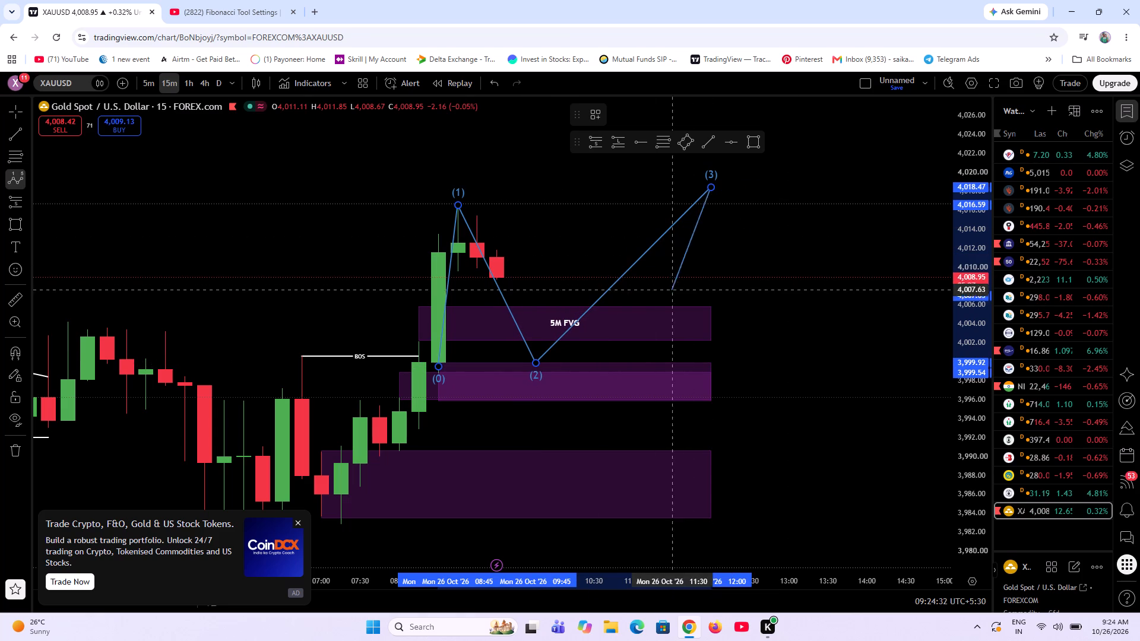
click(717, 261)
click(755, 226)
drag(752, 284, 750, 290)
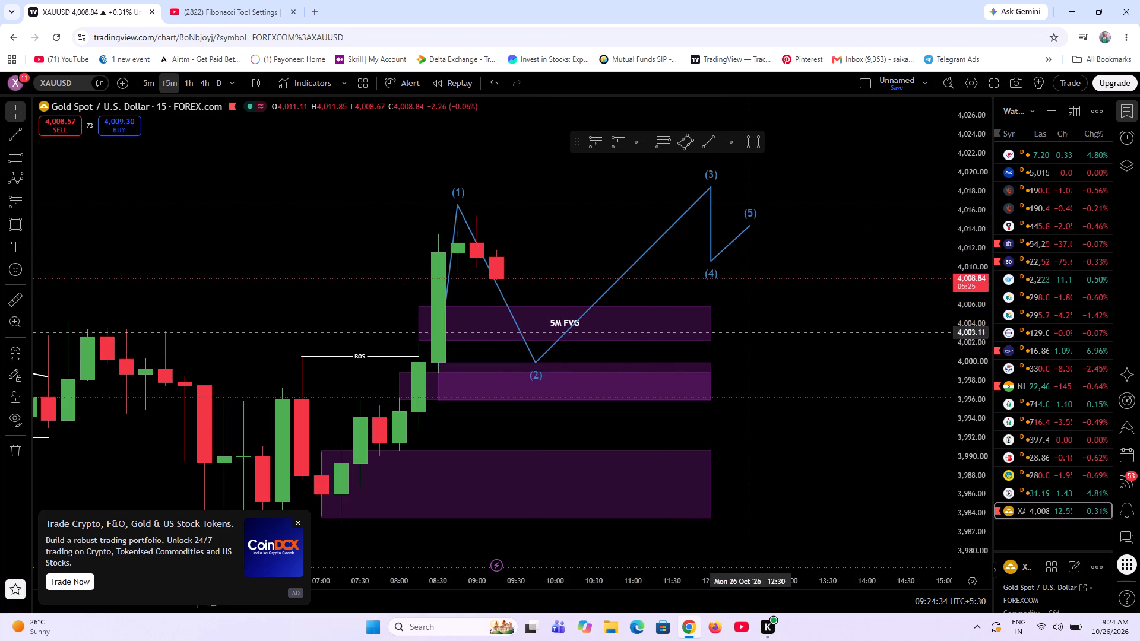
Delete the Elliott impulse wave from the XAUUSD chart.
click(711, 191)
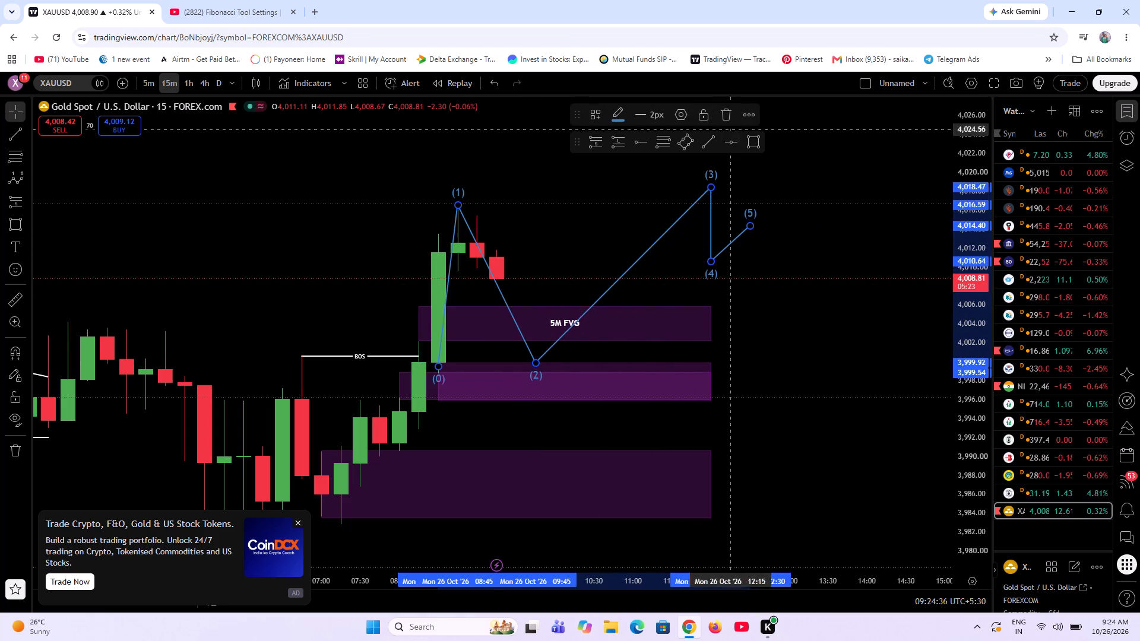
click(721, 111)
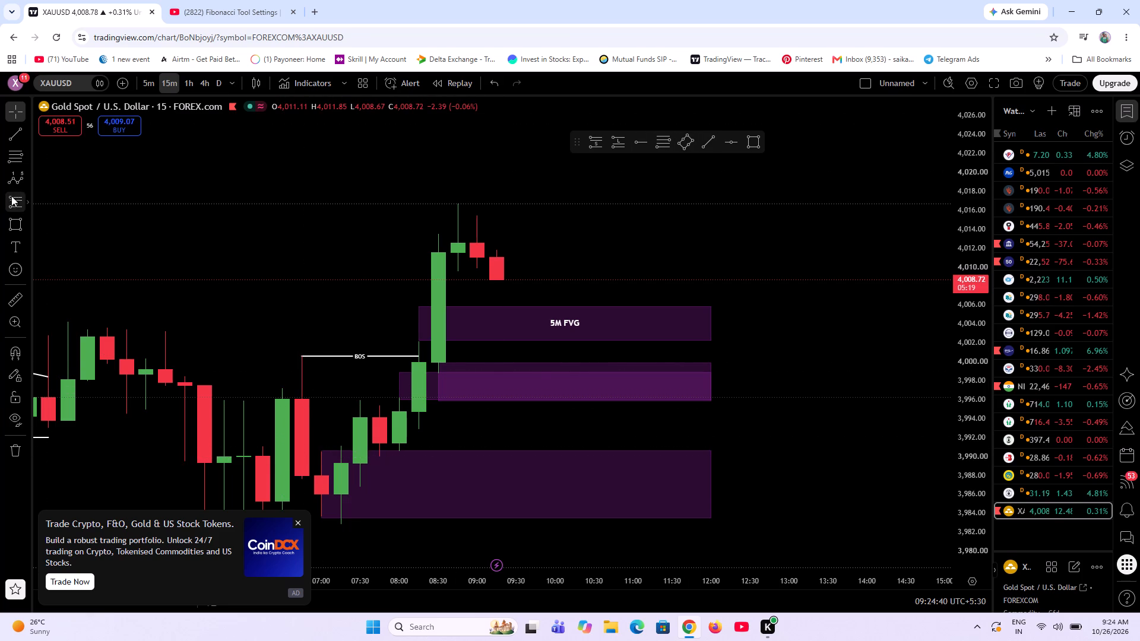
Draw an Elliott impulse wave from about 4,000.17 at 06:45, through about 3,982.67, 4,011.58, 4,016.78 and 3,996.09, ending at about 4,017.97 at 11:45.
click(16, 179)
click(302, 360)
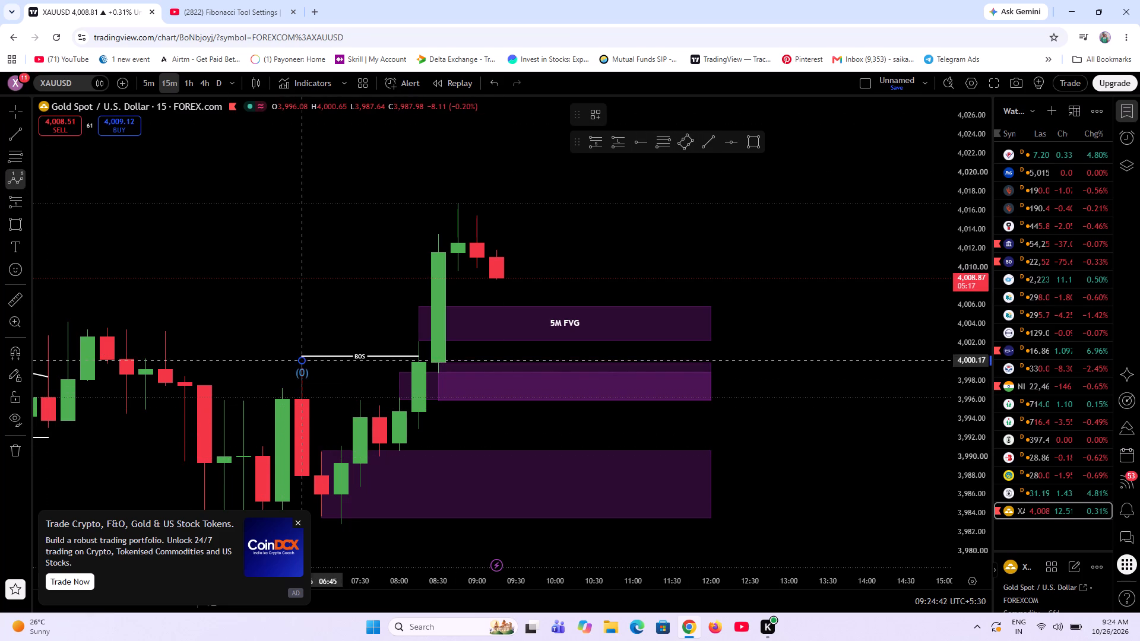
click(341, 526)
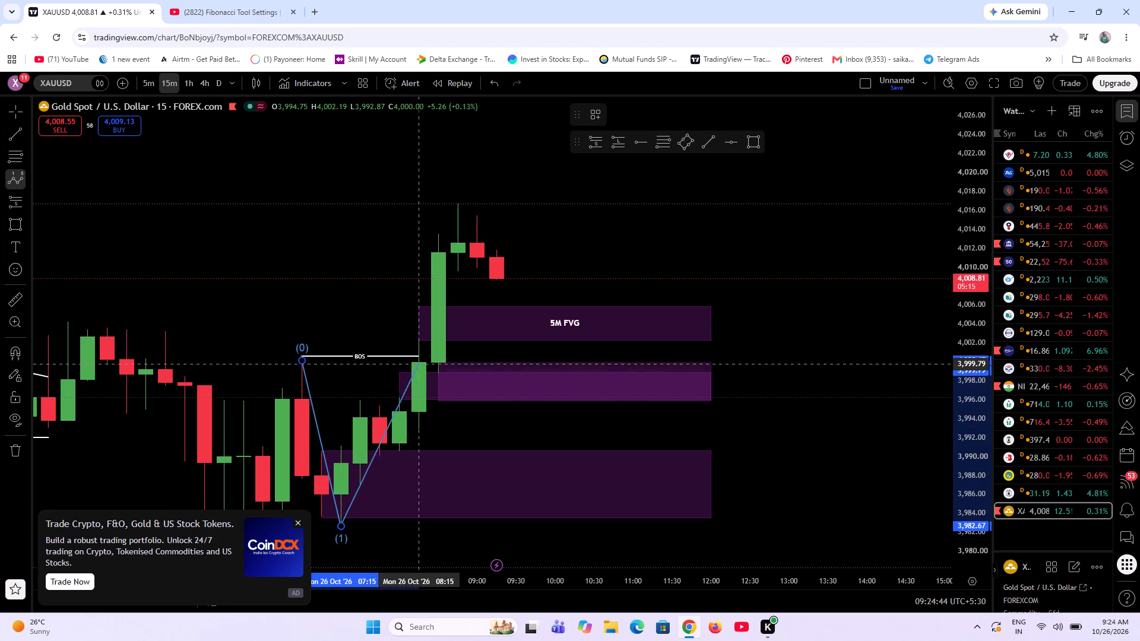
click(443, 252)
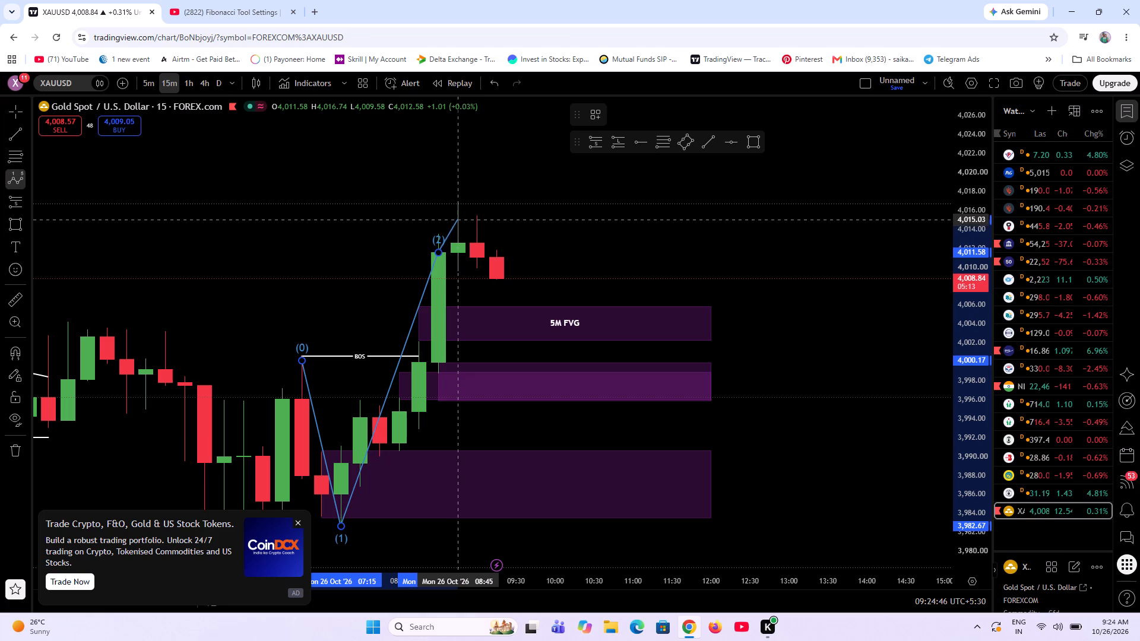
click(455, 203)
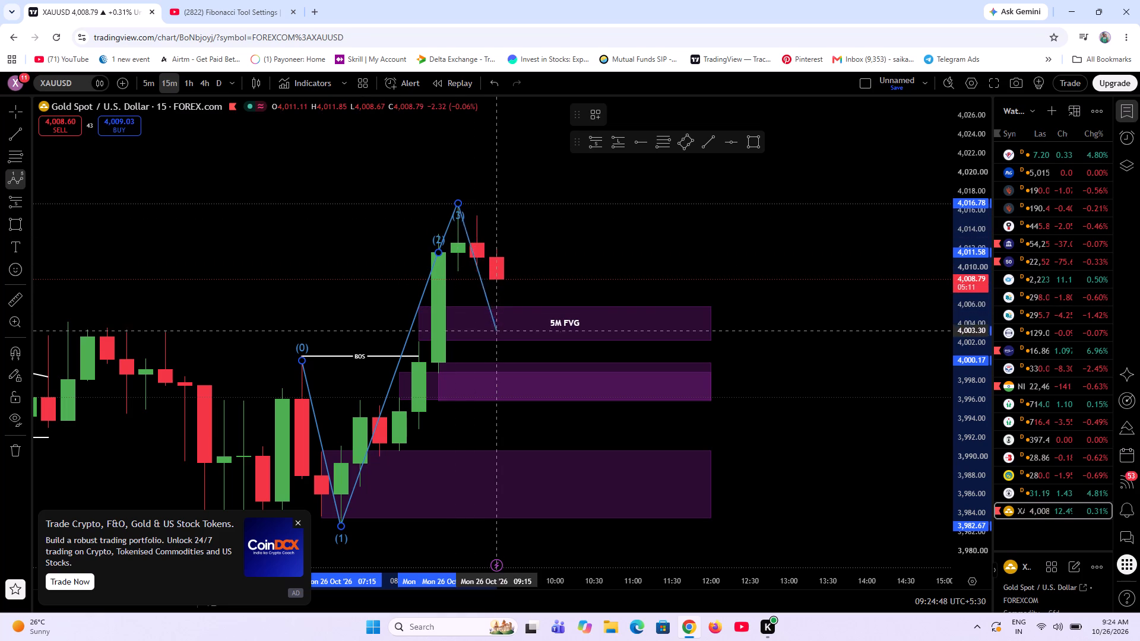
click(533, 399)
click(685, 192)
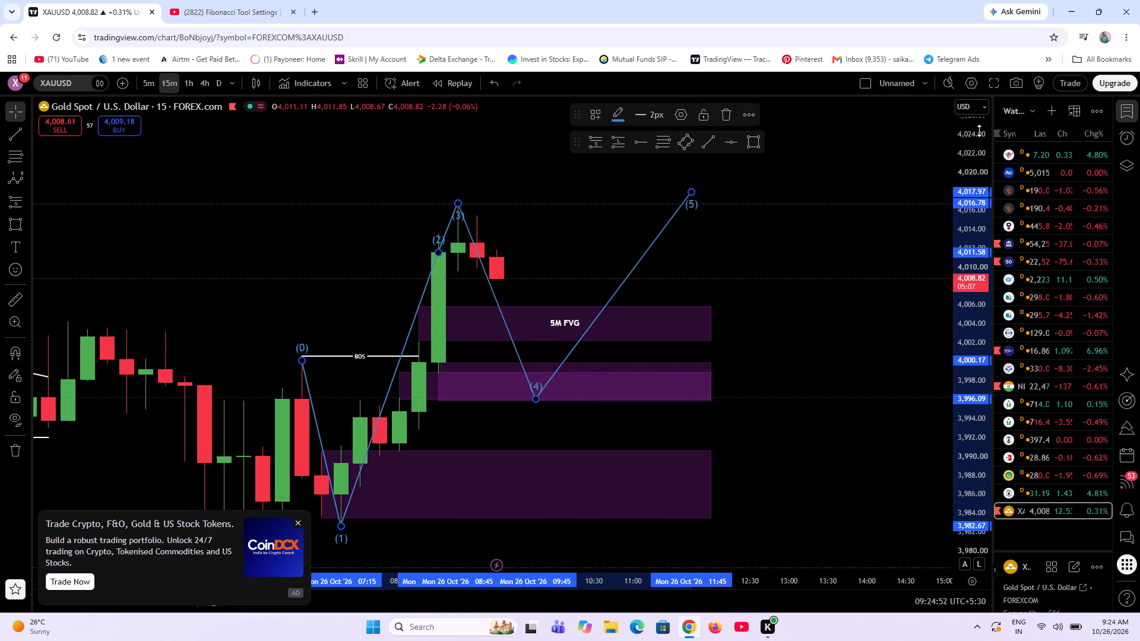
Move point (2) of the Elliott impulse wave lower on the 08:30 candle.
click(436, 250)
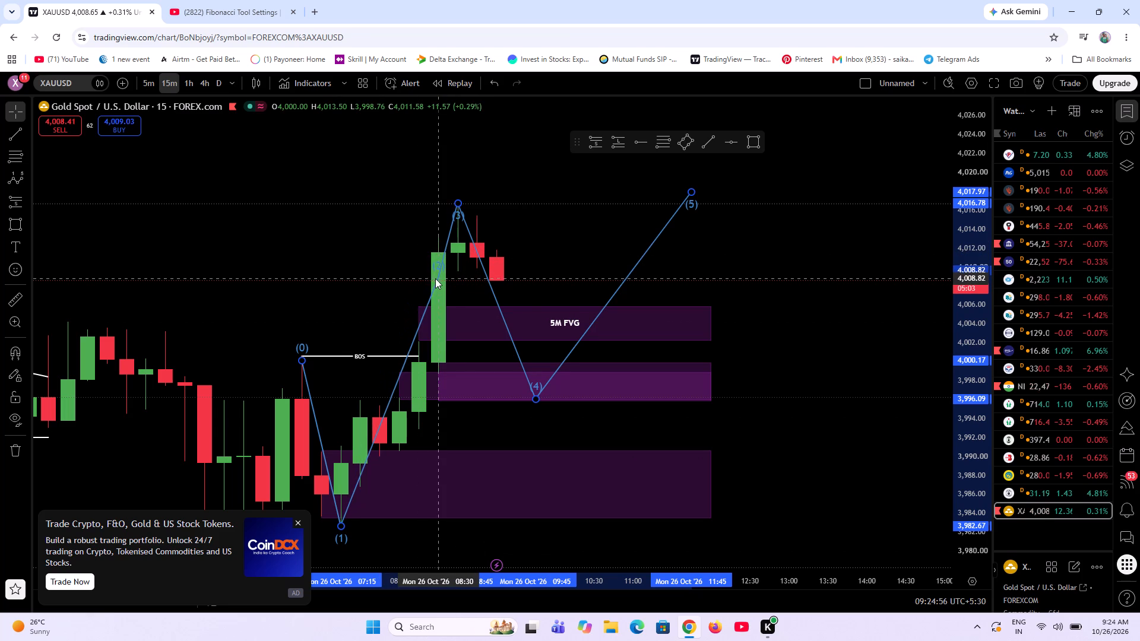
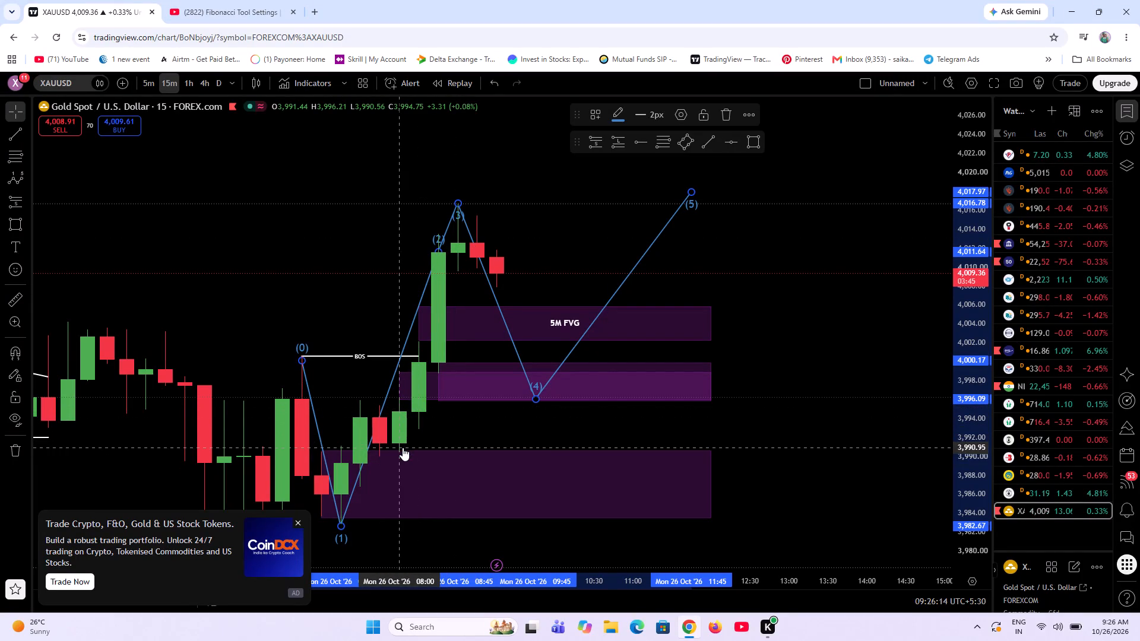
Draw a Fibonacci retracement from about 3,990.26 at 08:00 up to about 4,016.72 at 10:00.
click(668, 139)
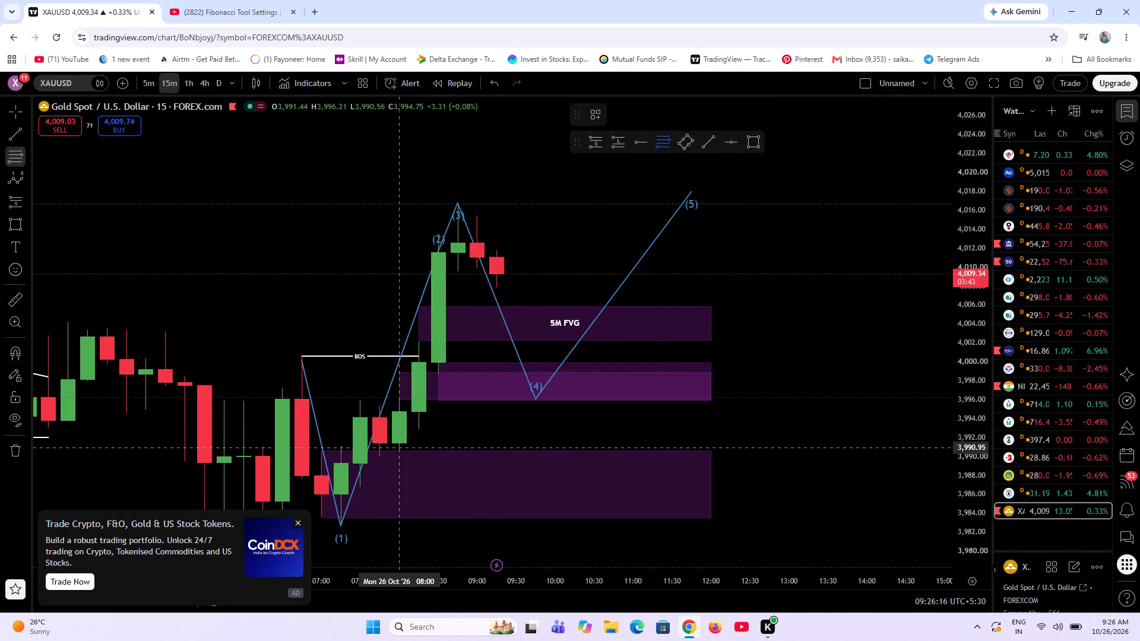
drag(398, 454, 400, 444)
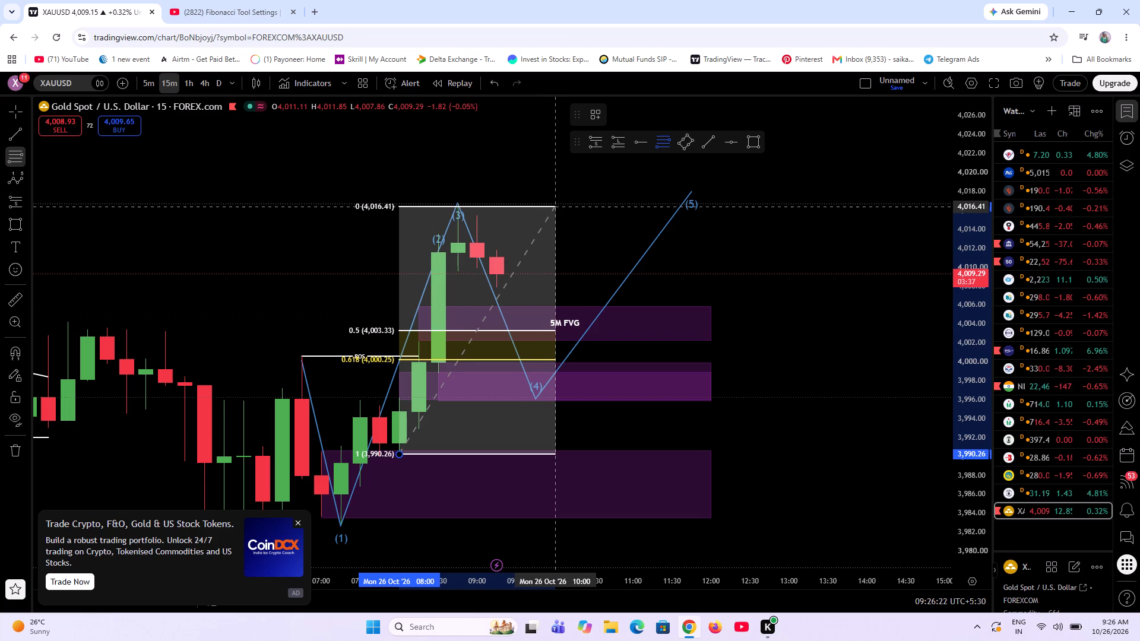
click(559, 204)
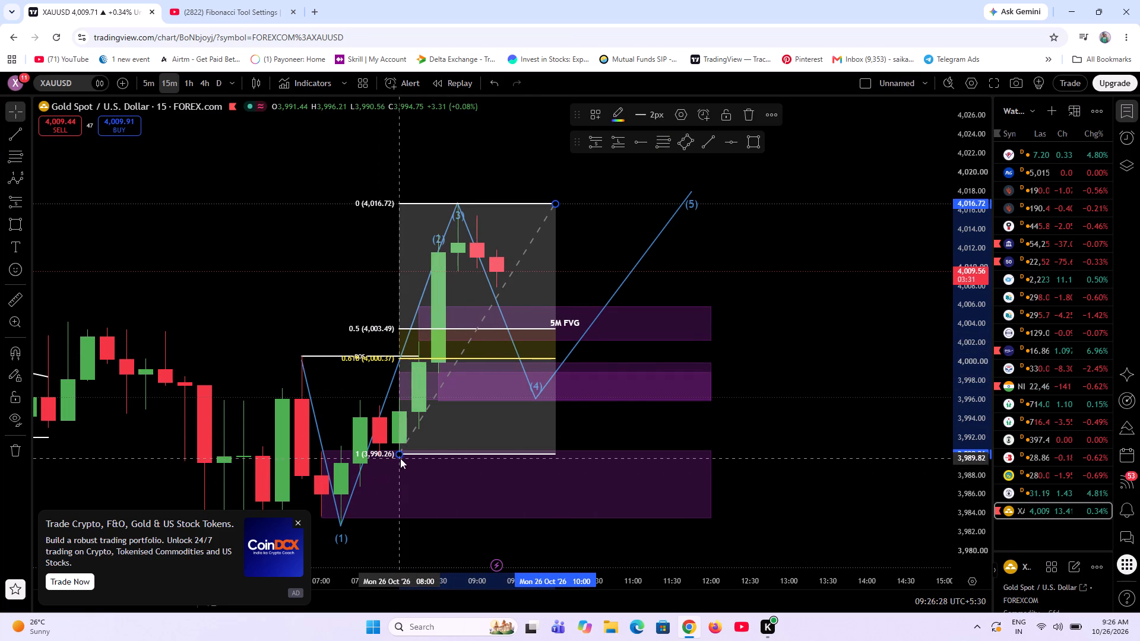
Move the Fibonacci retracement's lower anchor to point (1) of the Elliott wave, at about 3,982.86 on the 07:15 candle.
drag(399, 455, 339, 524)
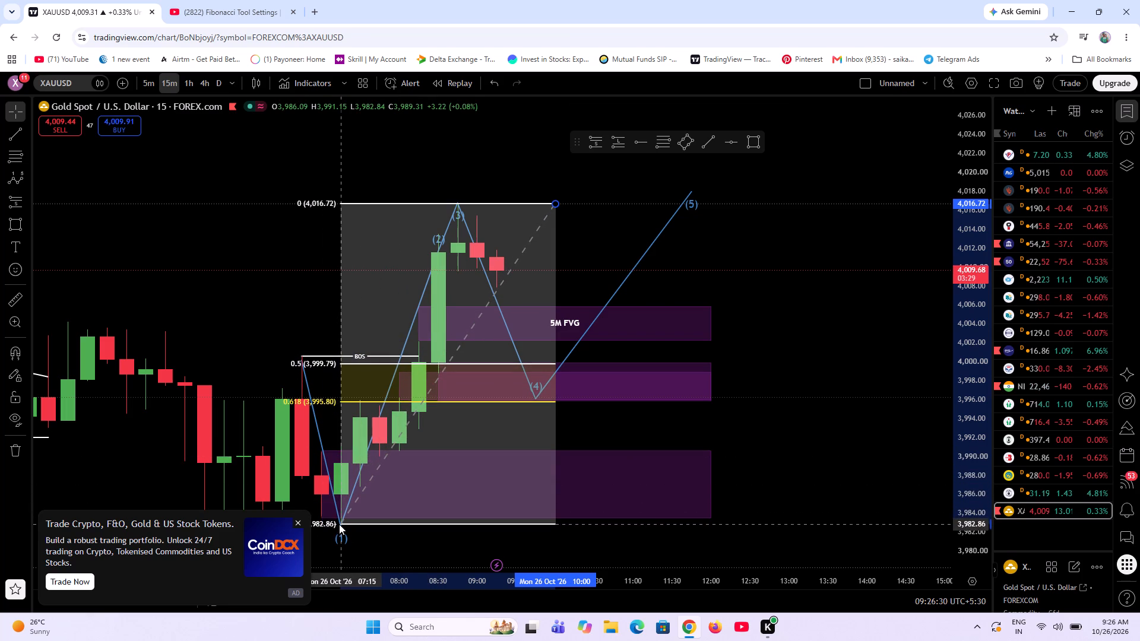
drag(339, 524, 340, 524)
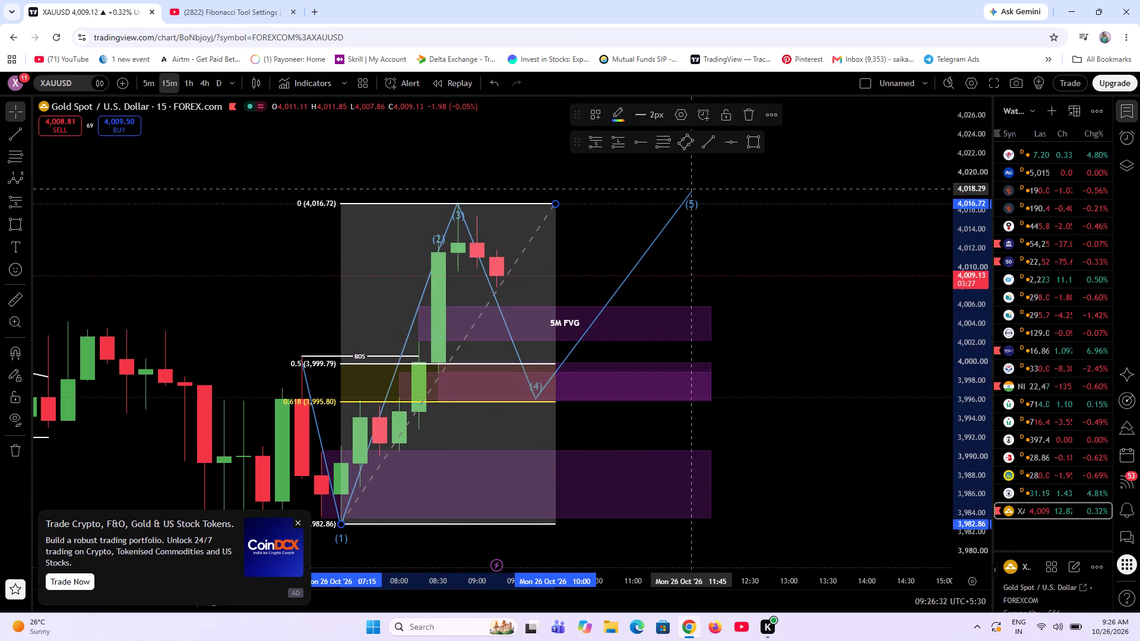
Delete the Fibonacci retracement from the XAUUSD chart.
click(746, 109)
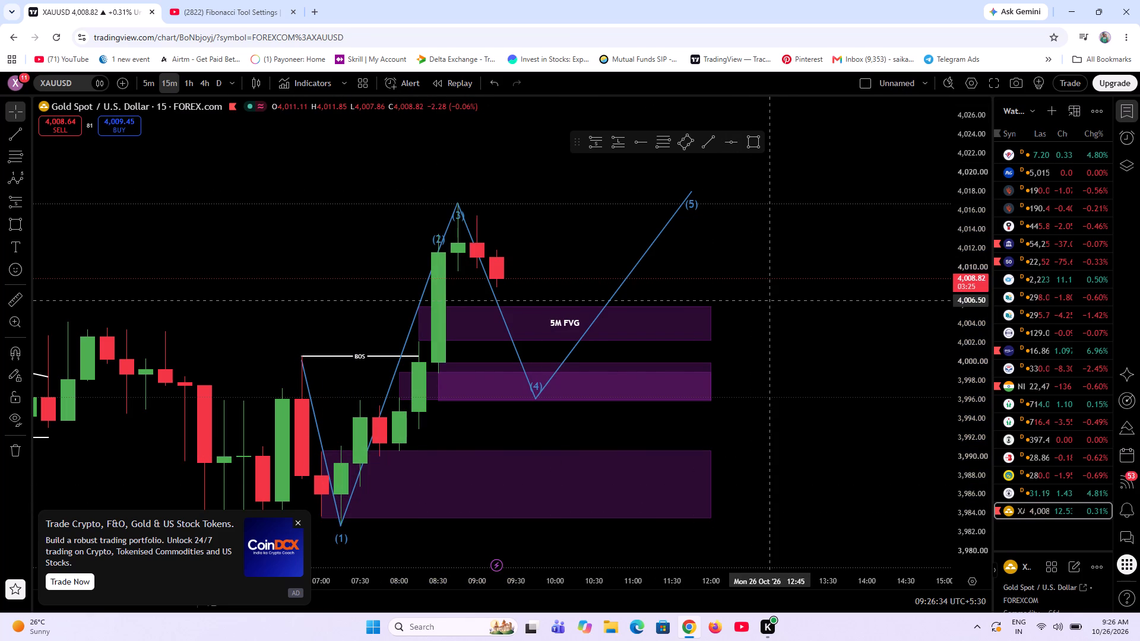
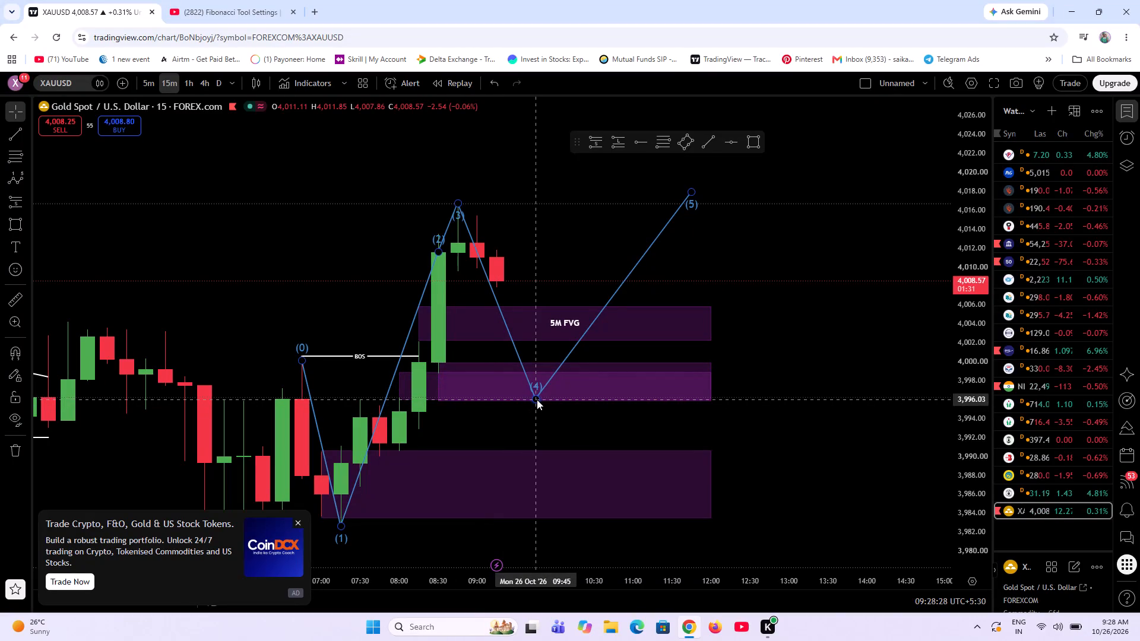
Move point (4) of the Elliott impulse wave later to about 10:15, keeping it near the 3,996 level.
drag(536, 399, 581, 399)
click(808, 405)
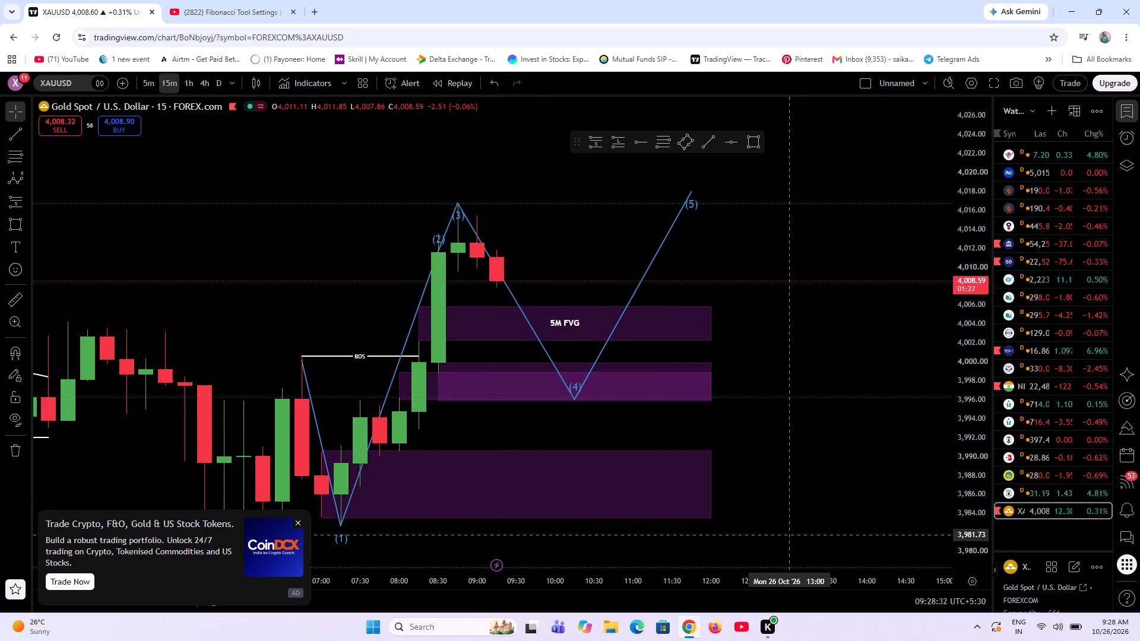
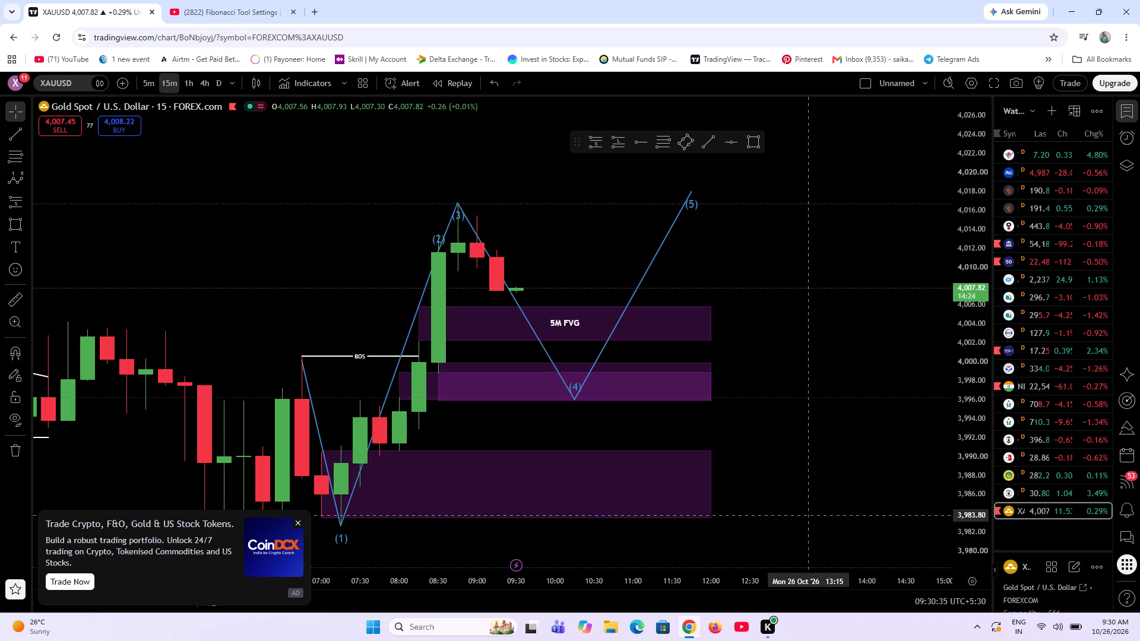
Draw a horizontal line across the 15-minute chart and move it to about the 4,023.56 level.
scroll(740, 507, down, 7)
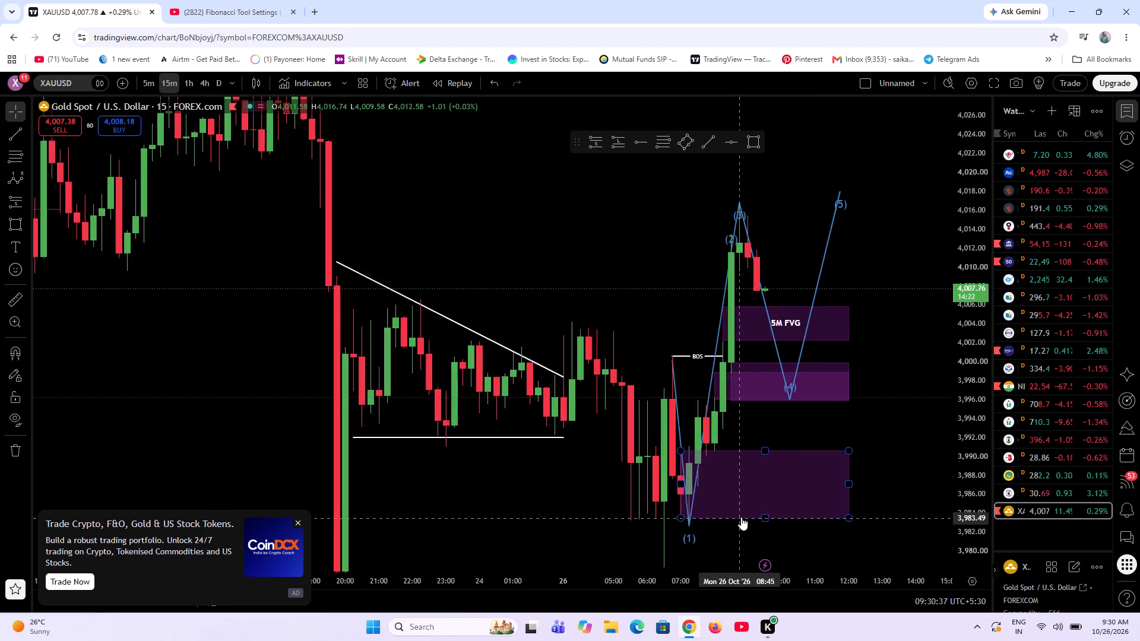
scroll(741, 517, down, 7)
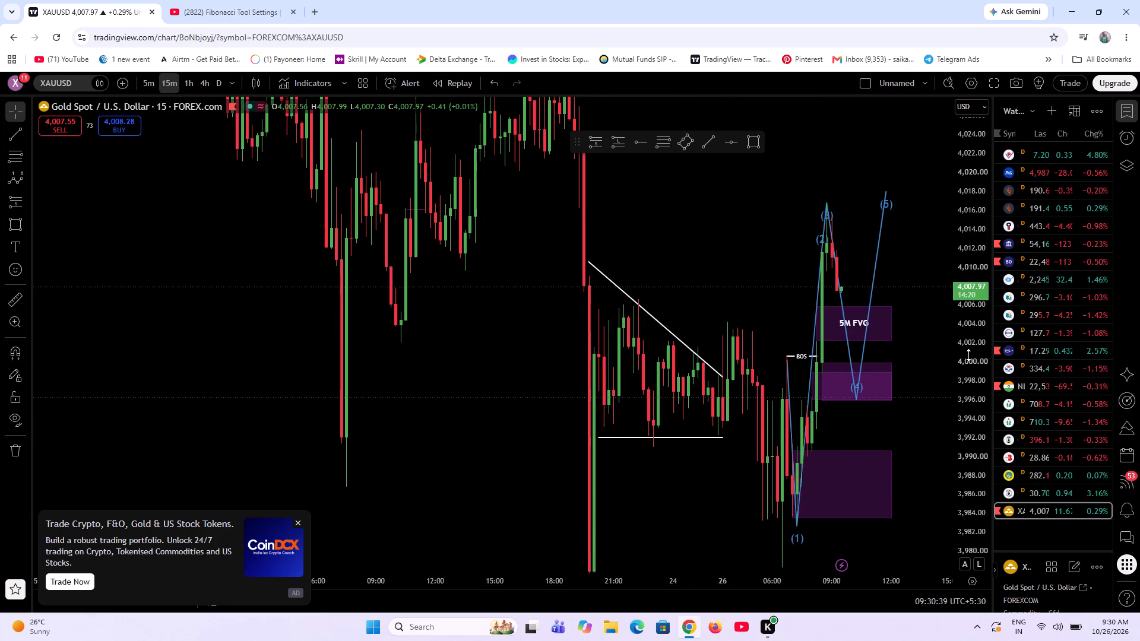
scroll(968, 364, down, 18)
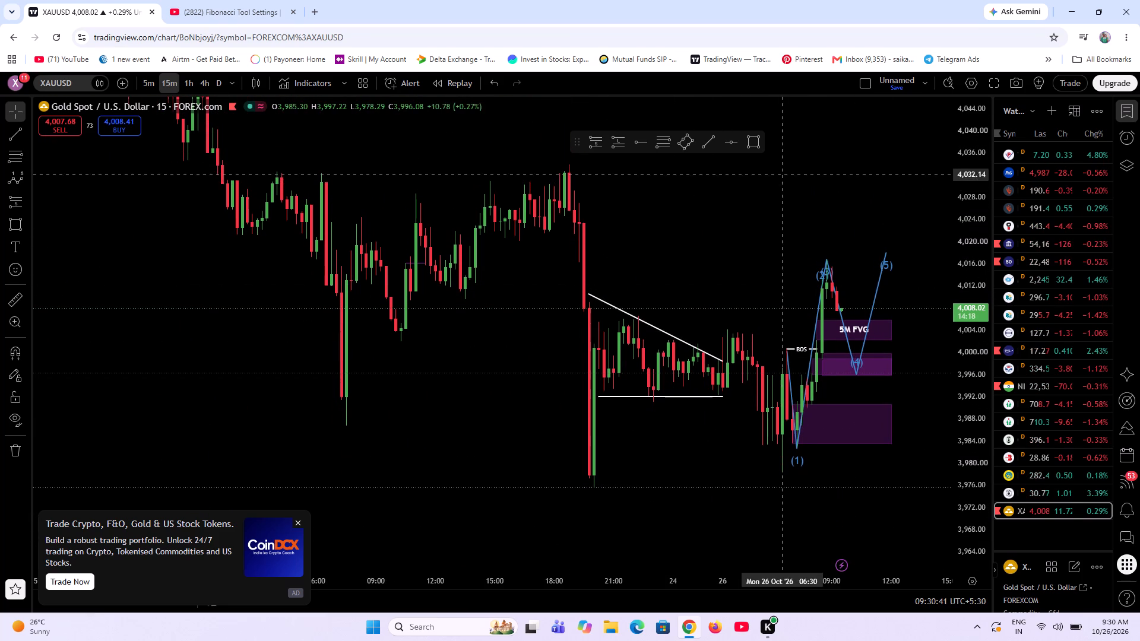
click(730, 145)
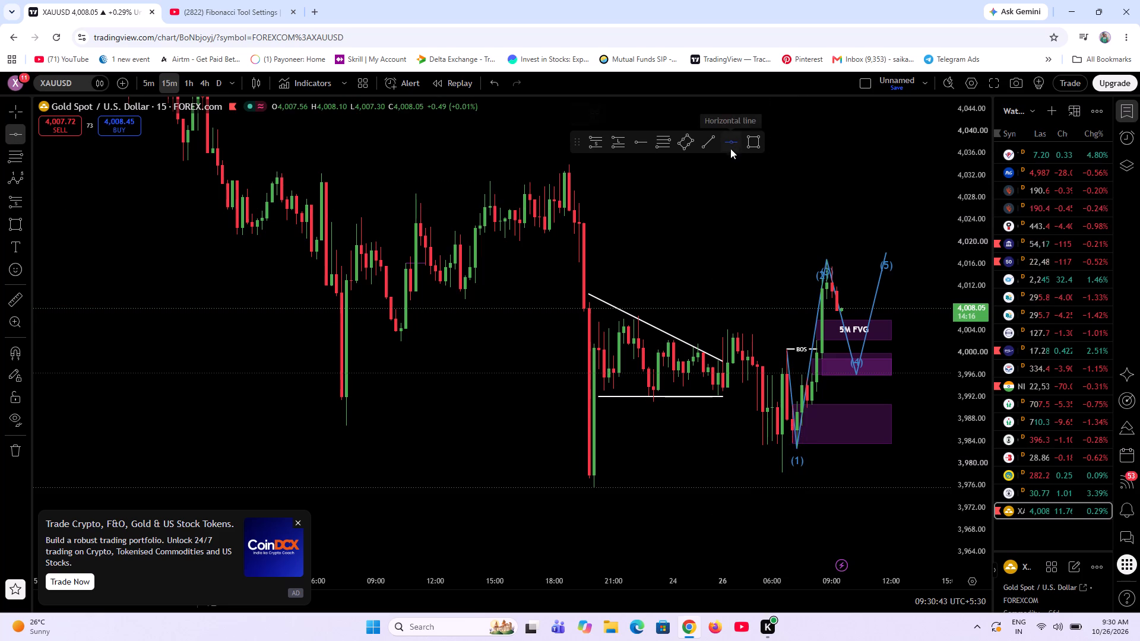
click(637, 200)
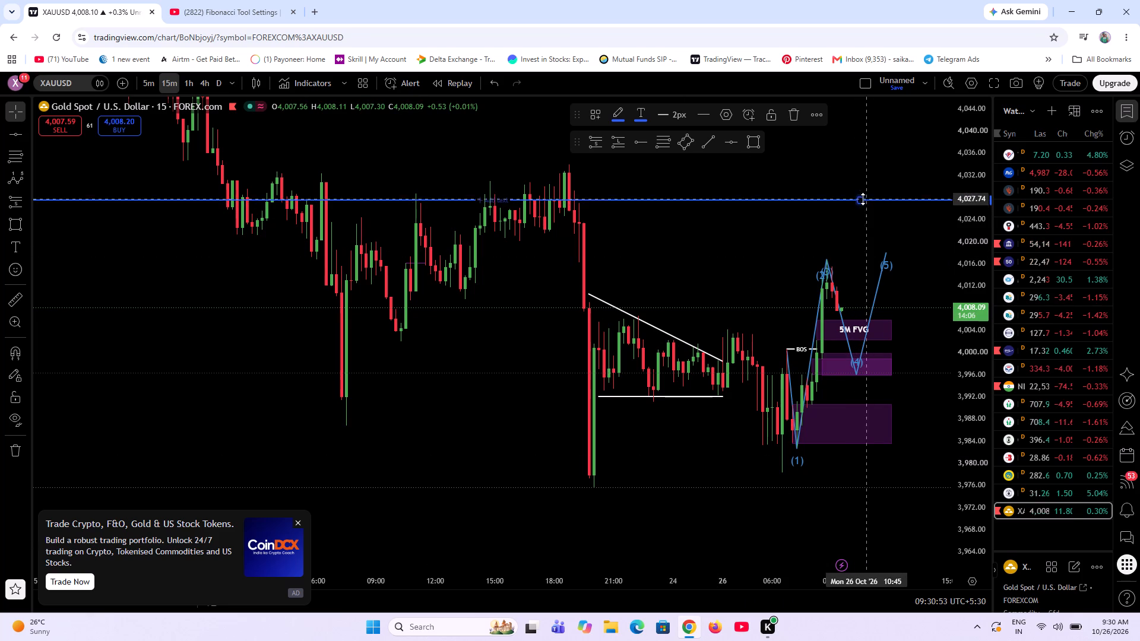
drag(860, 199, 861, 222)
click(758, 290)
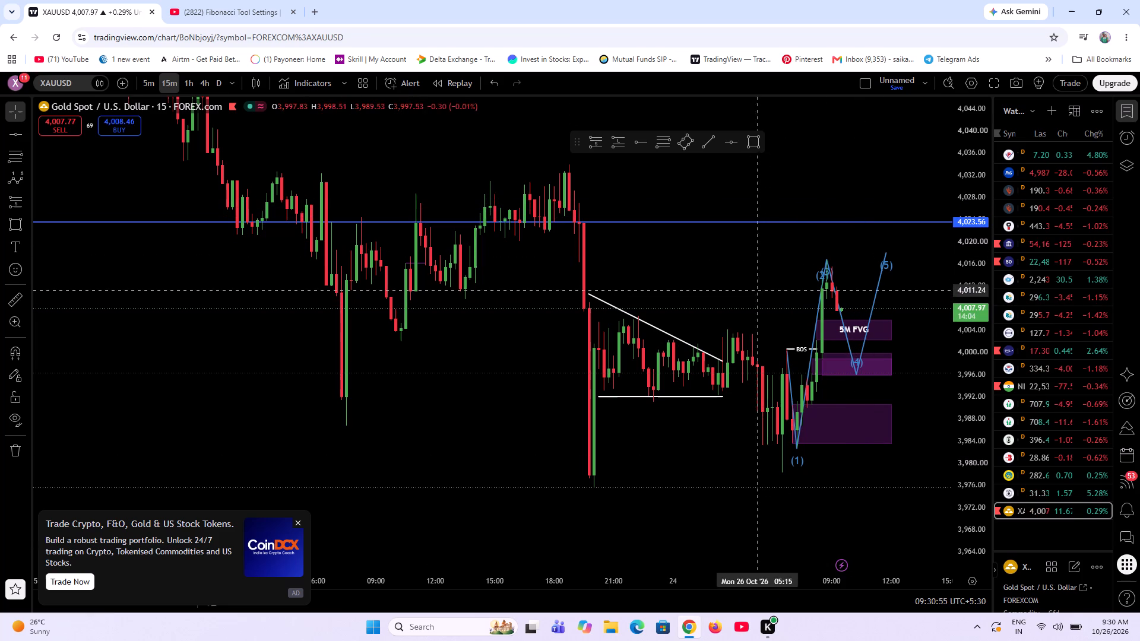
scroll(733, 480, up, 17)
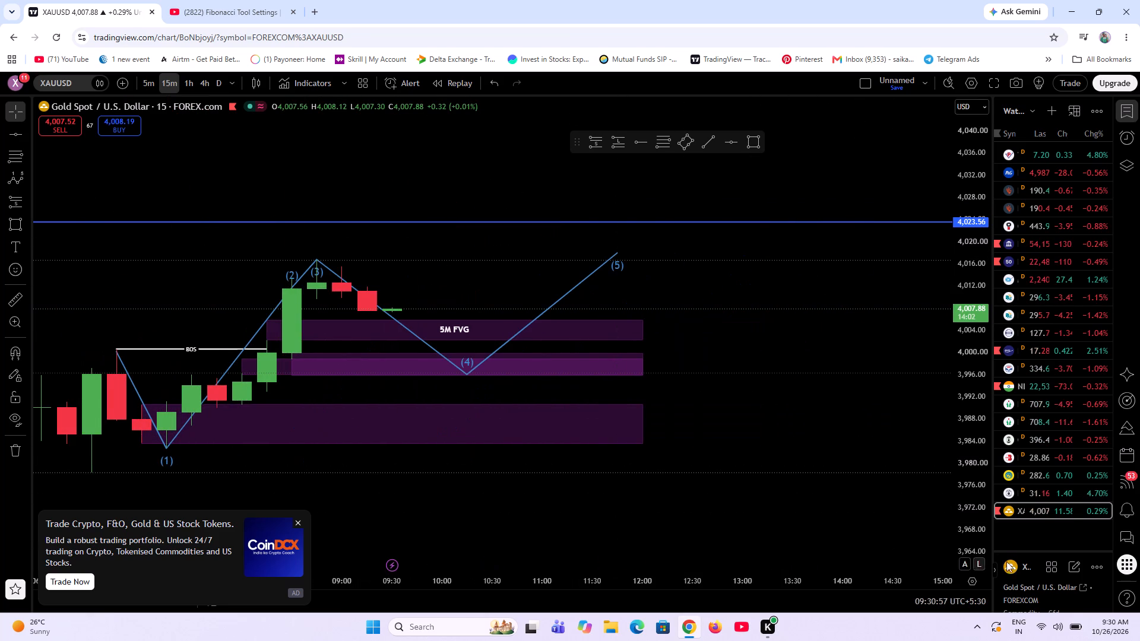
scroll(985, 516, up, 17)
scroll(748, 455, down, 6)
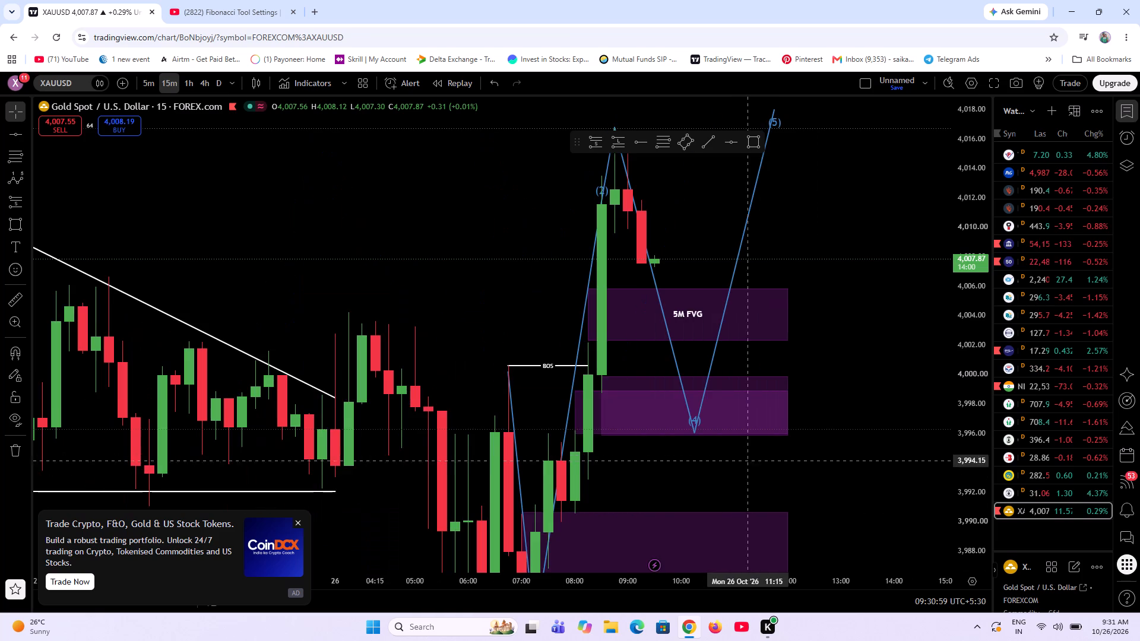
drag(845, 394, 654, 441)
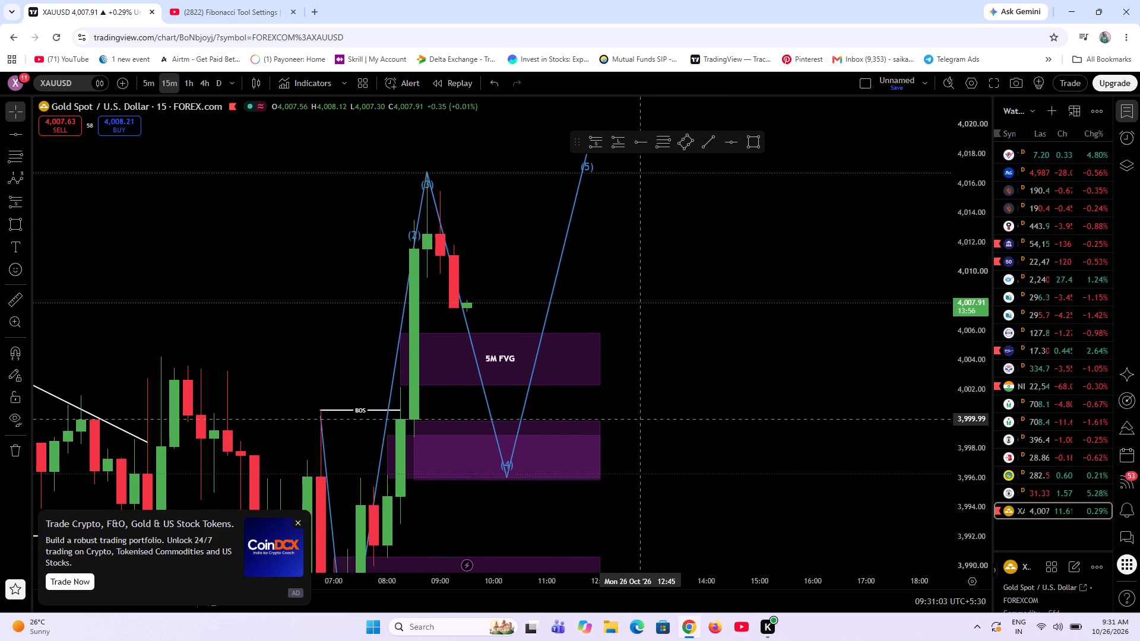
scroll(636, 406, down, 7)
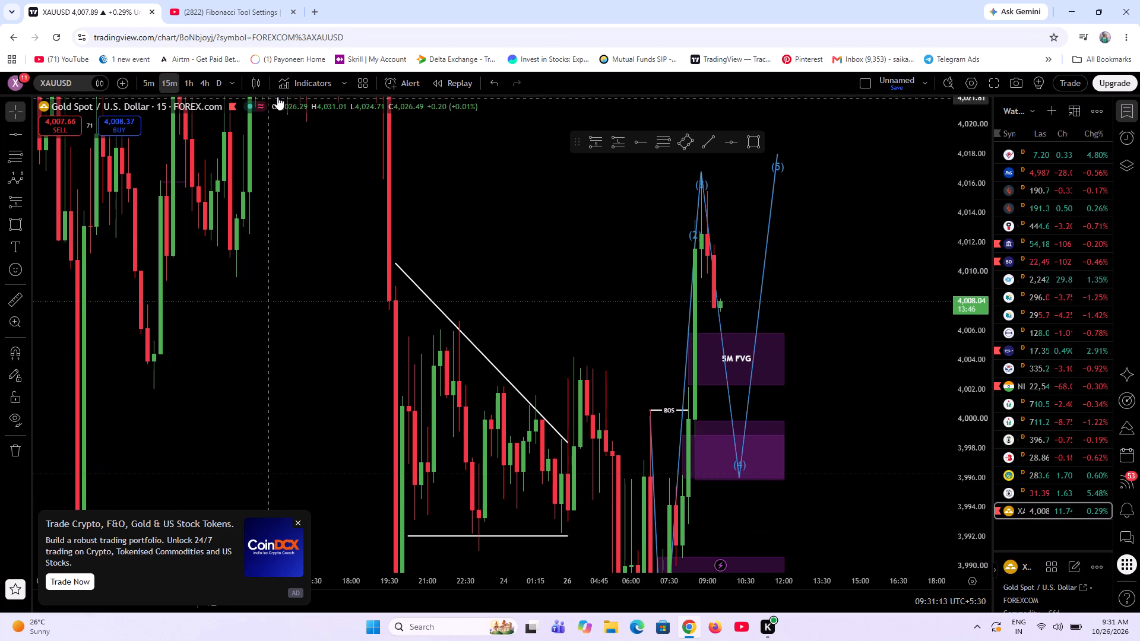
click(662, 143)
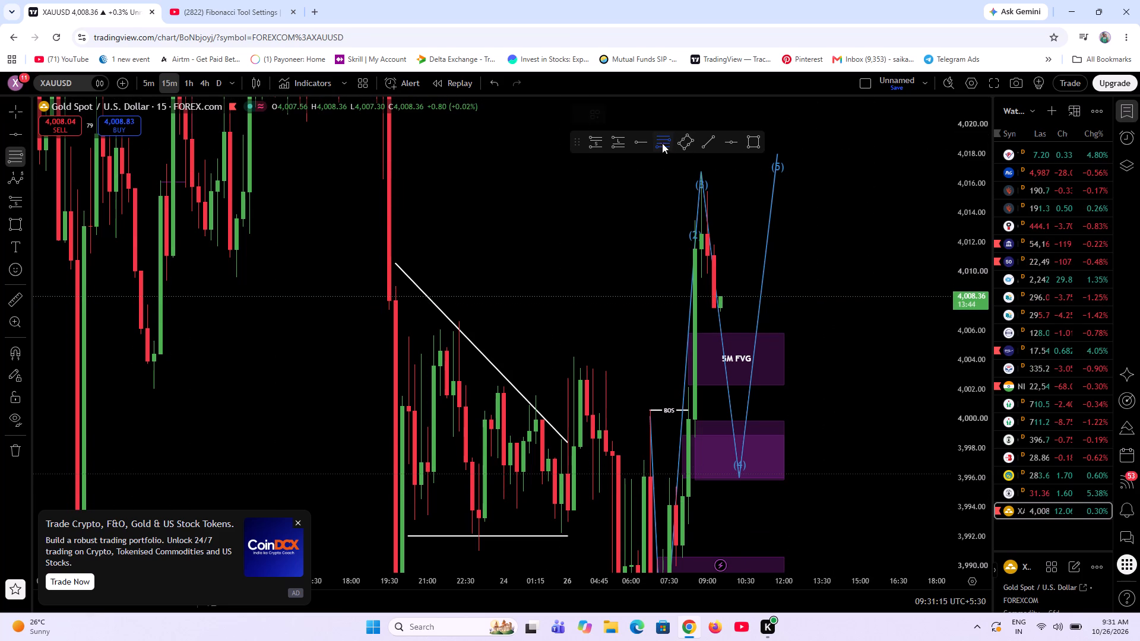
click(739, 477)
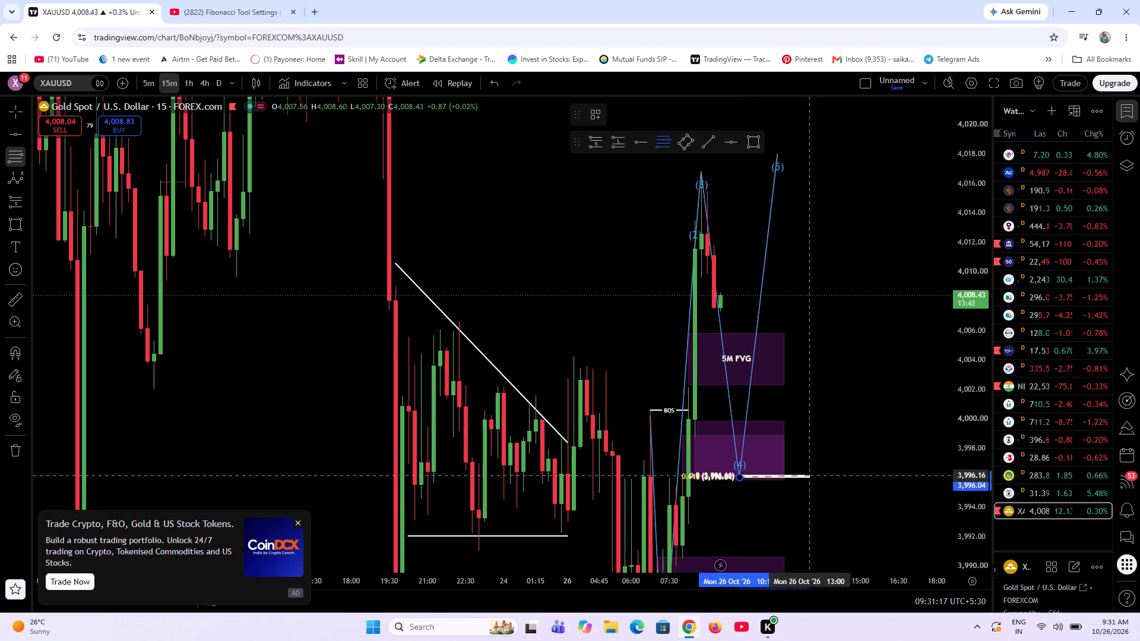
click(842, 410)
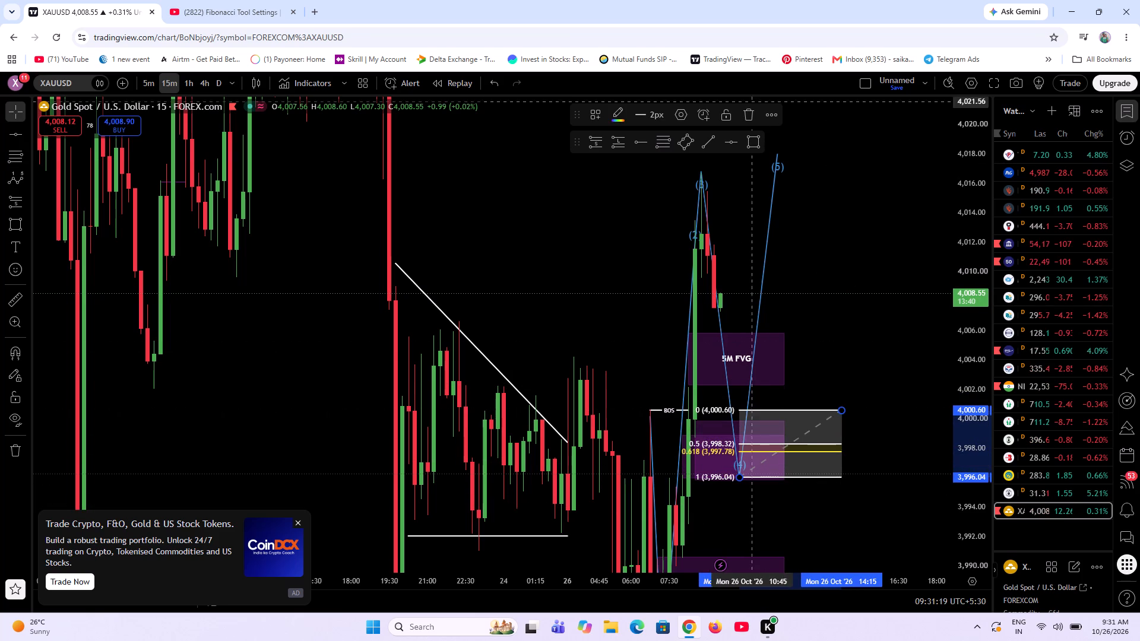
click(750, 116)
Place a long position from 08:00 with entry at 3,995.96 near point (4) and target at about 4,023.51 on the horizontal line.
click(616, 143)
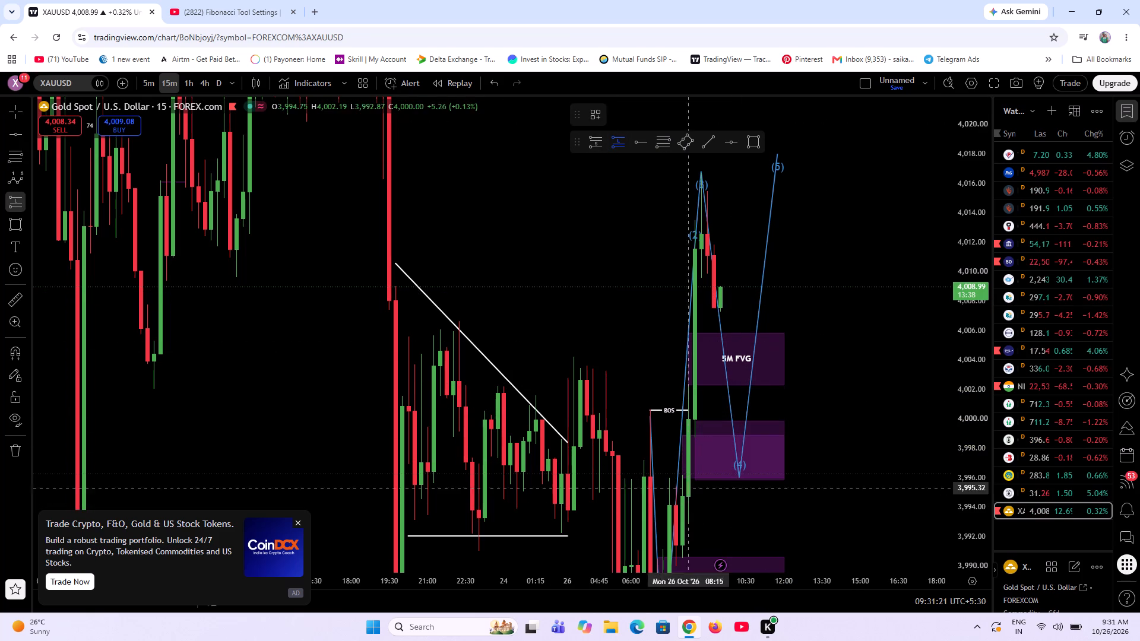
click(756, 477)
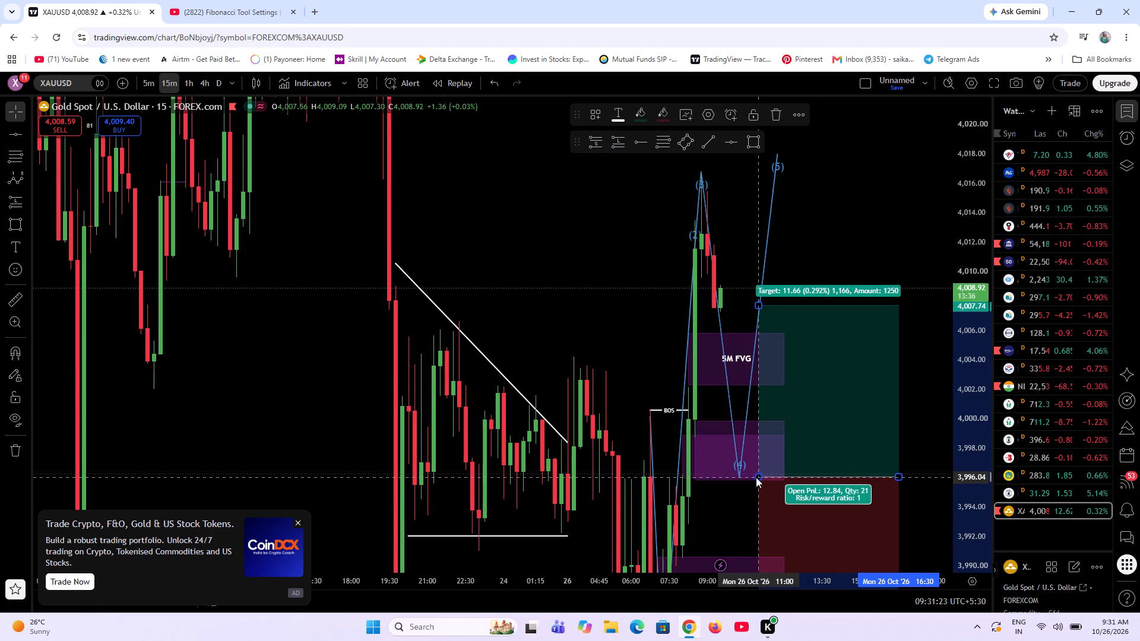
drag(756, 477, 683, 478)
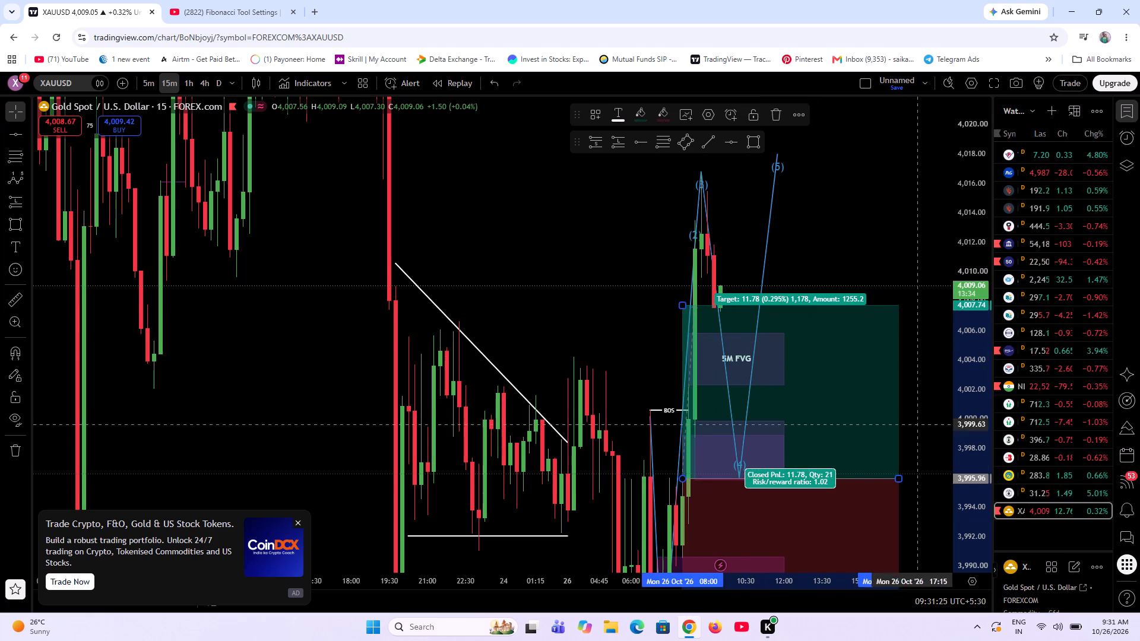
scroll(969, 451, down, 20)
scroll(969, 451, down, 1)
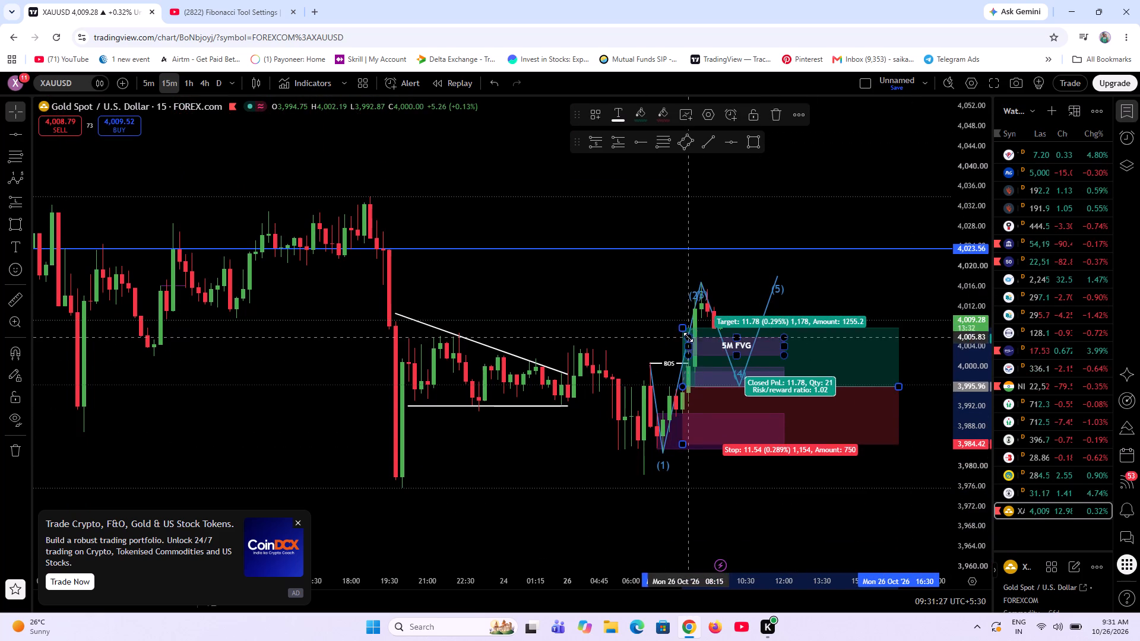
drag(682, 329, 687, 249)
click(683, 246)
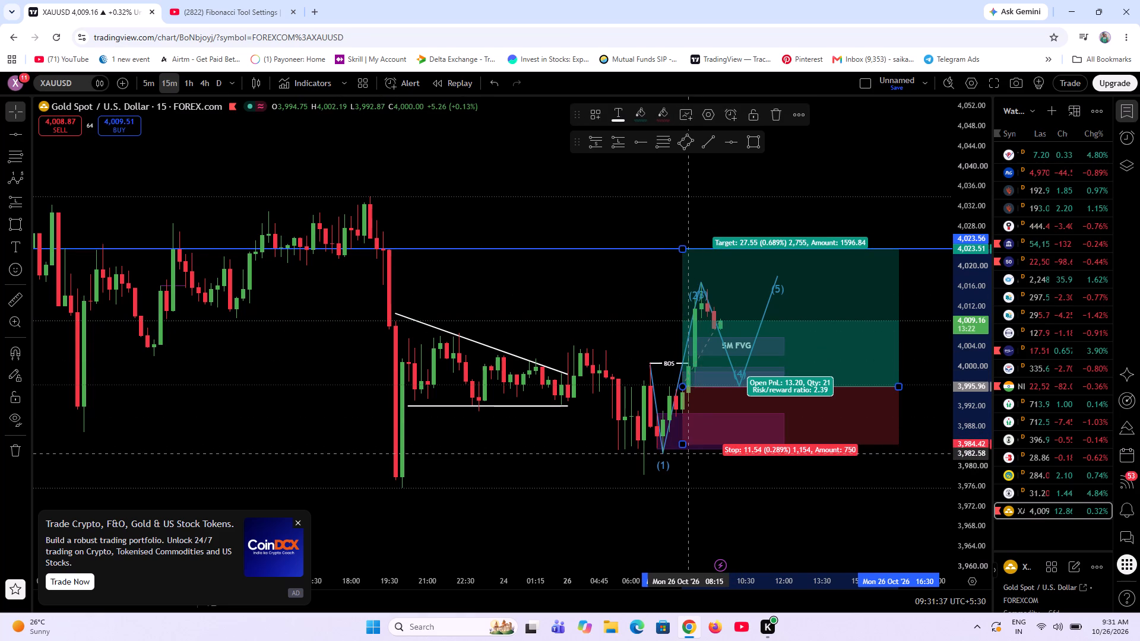
Set the long position's stop level to about 3,989.46, just inside the top of the lowest purple zone.
drag(683, 445, 699, 418)
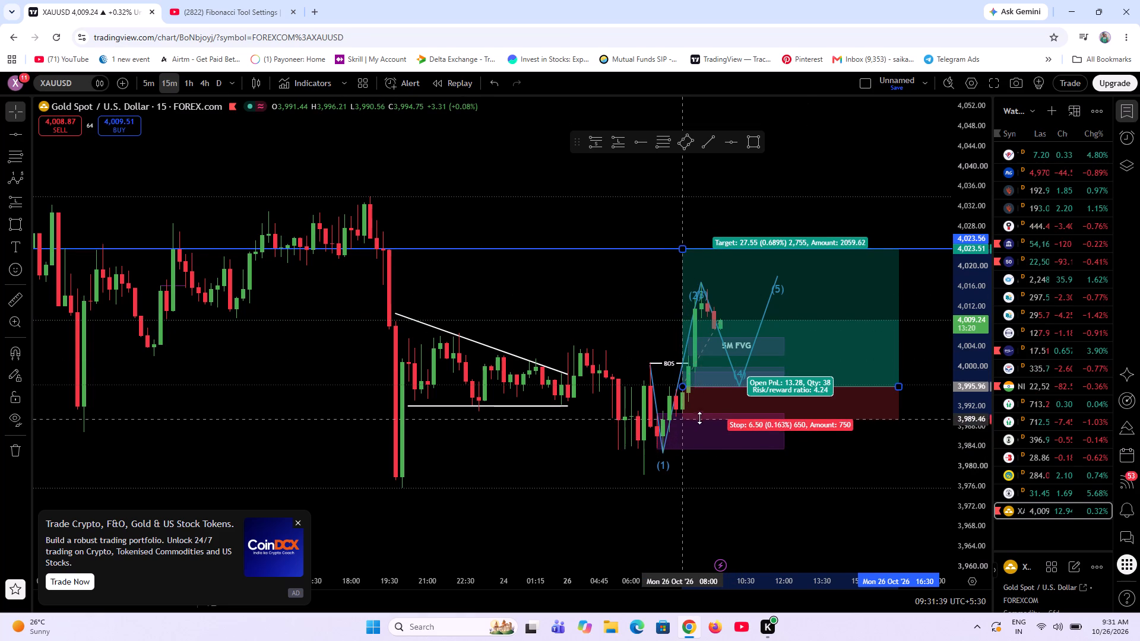
drag(699, 418, 706, 406)
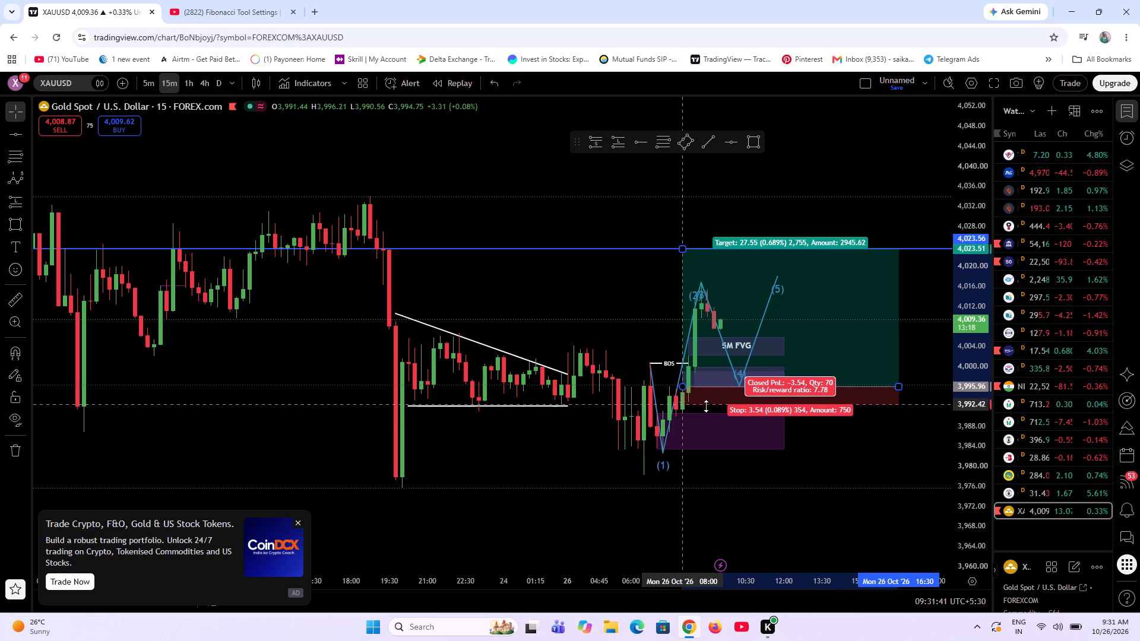
drag(706, 406, 702, 420)
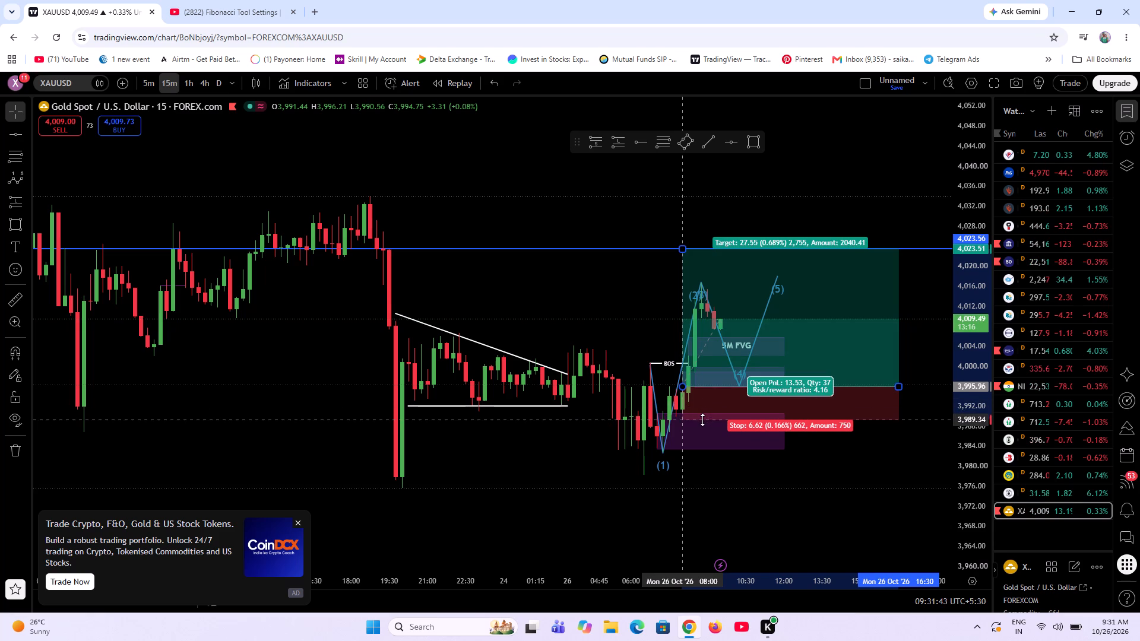
drag(702, 420, 702, 423)
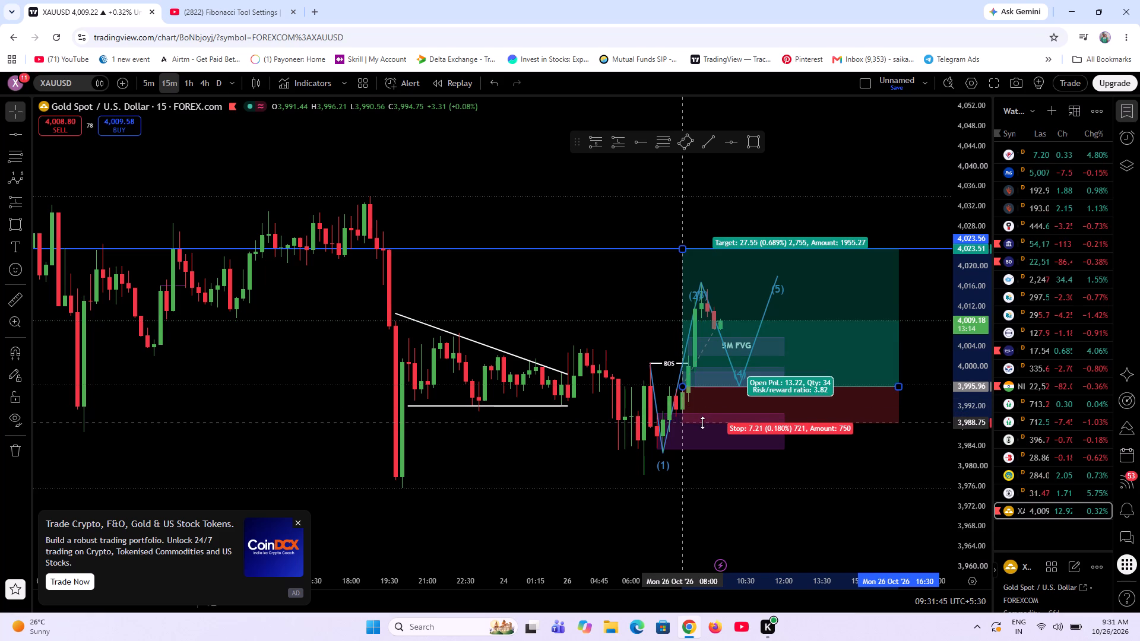
drag(702, 423, 702, 421)
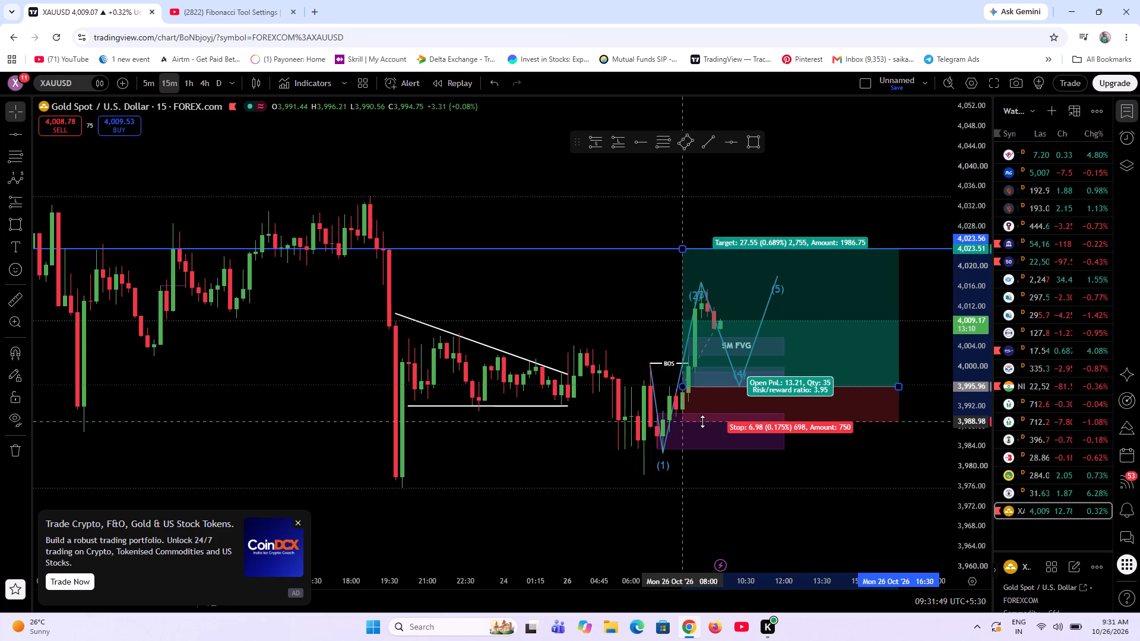
drag(702, 421, 711, 419)
click(868, 491)
Extend the long position's end time to about 20:30, keeping its entry at 3,995.96.
scroll(791, 510, down, 7)
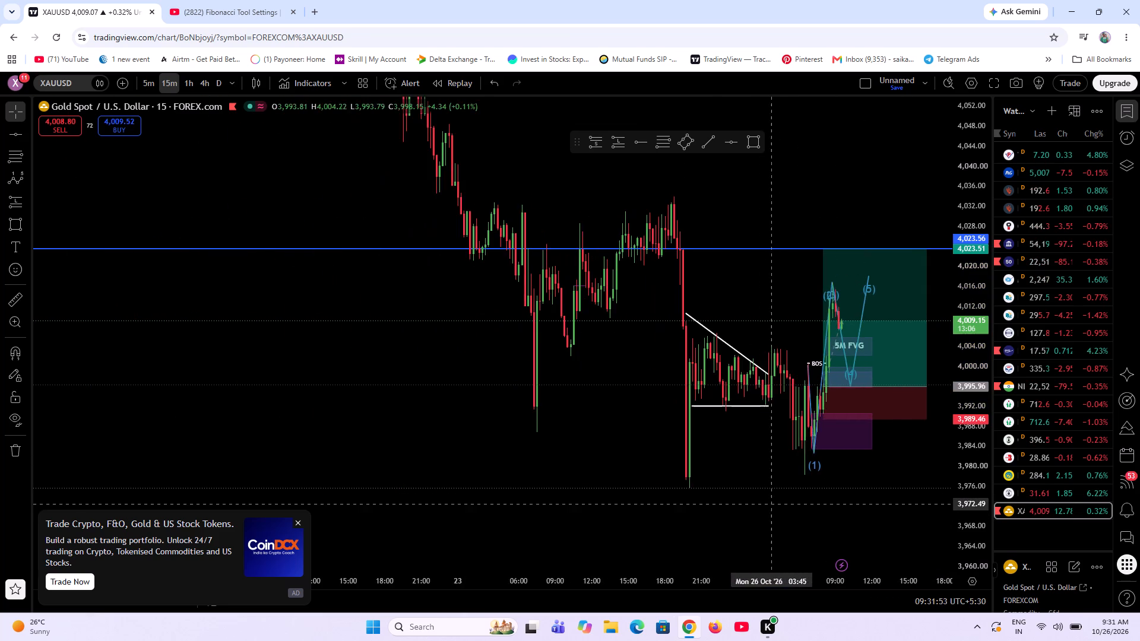
drag(771, 504, 519, 504)
scroll(711, 523, up, 6)
drag(610, 434, 780, 456)
scroll(962, 477, up, 9)
drag(772, 535, 790, 424)
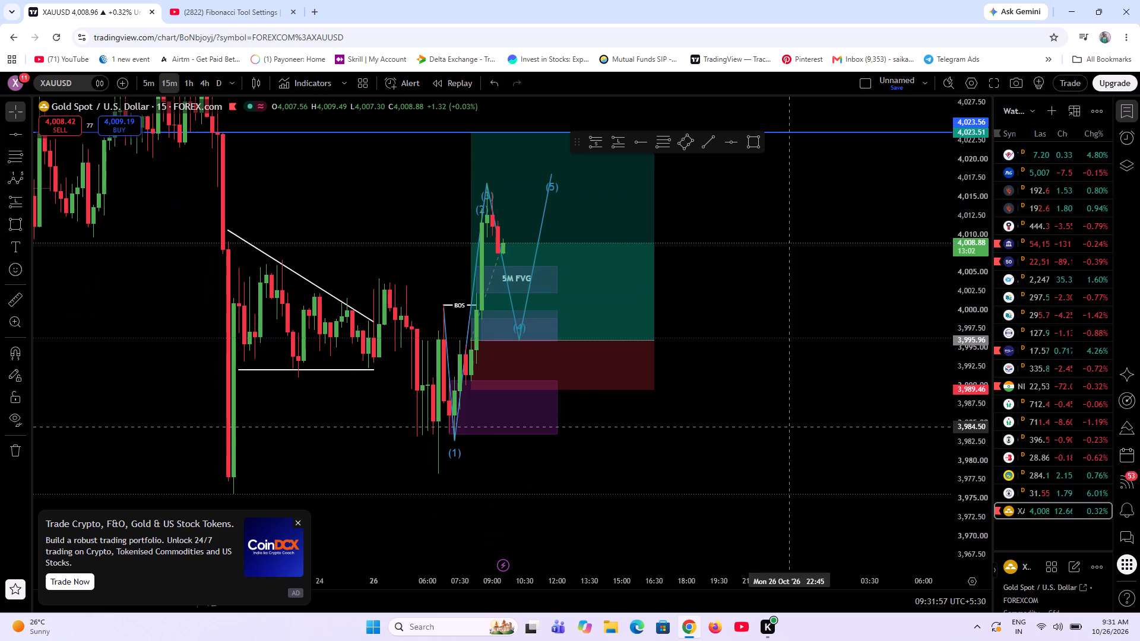
drag(790, 424, 790, 424)
drag(654, 336, 742, 342)
click(674, 461)
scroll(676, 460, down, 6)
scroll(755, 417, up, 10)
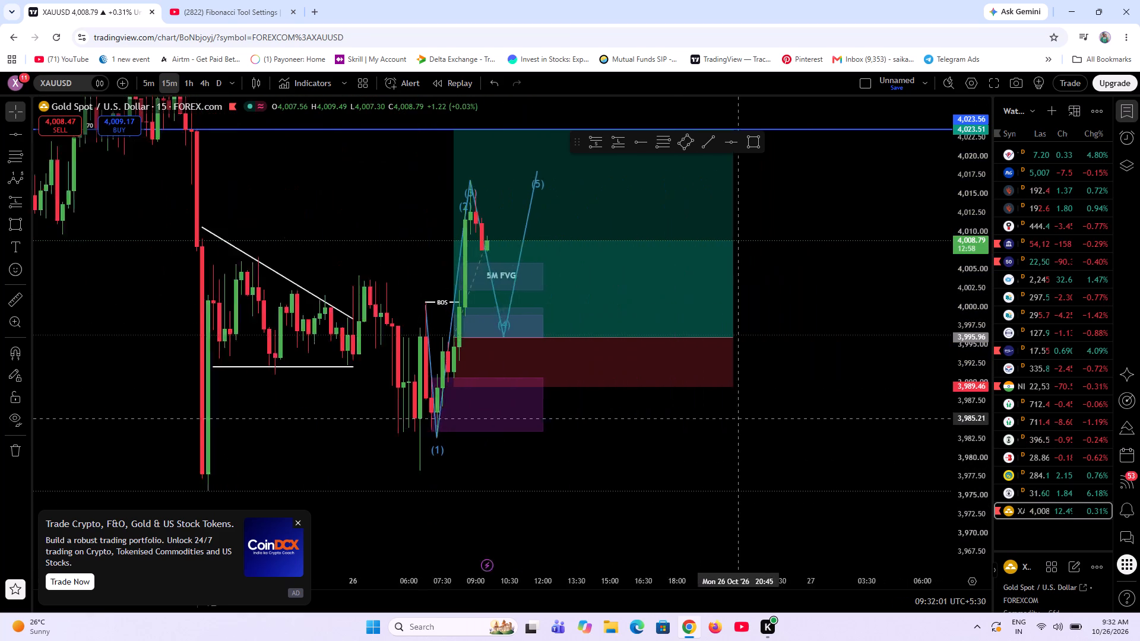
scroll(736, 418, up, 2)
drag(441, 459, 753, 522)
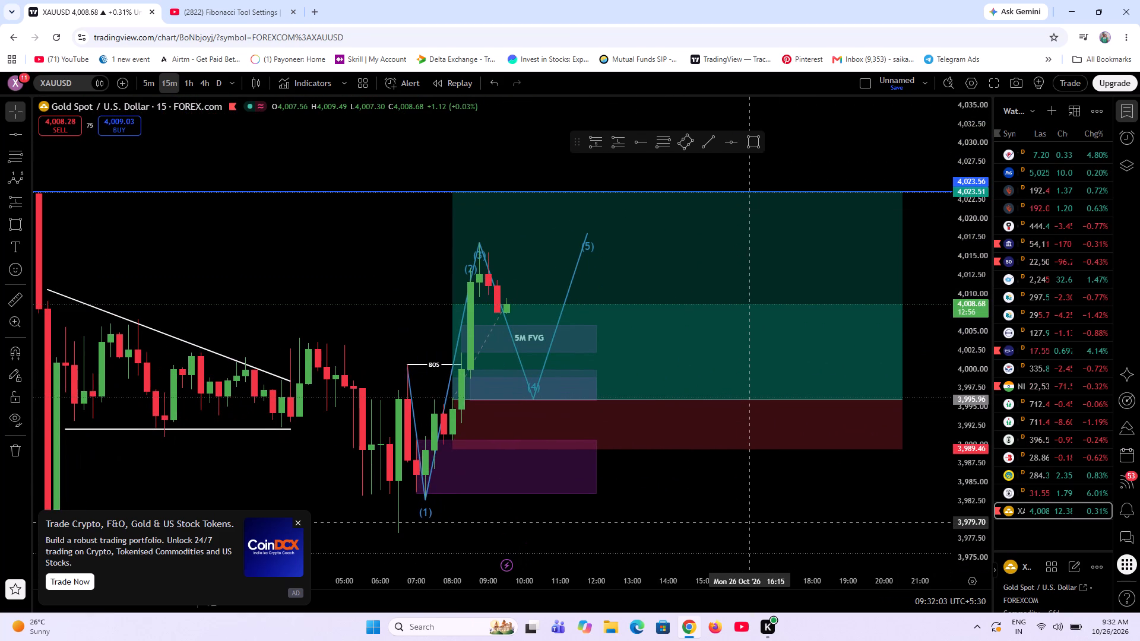
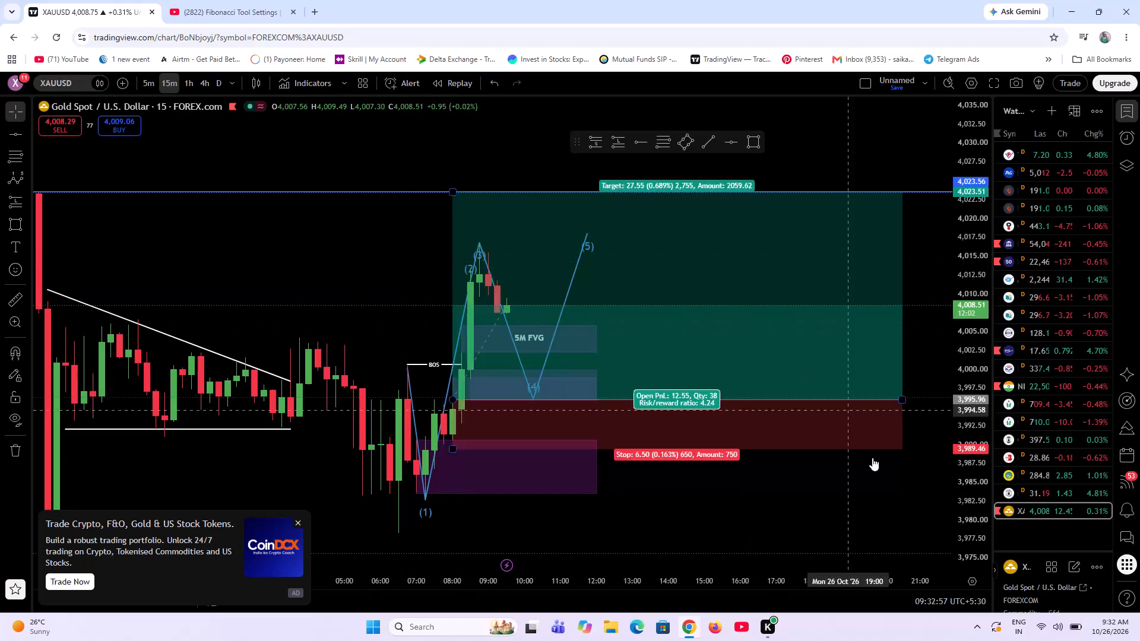
Switch the chart to the 1-hour timeframe and examine the wider price history around the 4,023.56 horizontal line and the descending trendline.
scroll(756, 521, up, 1)
scroll(756, 521, down, 7)
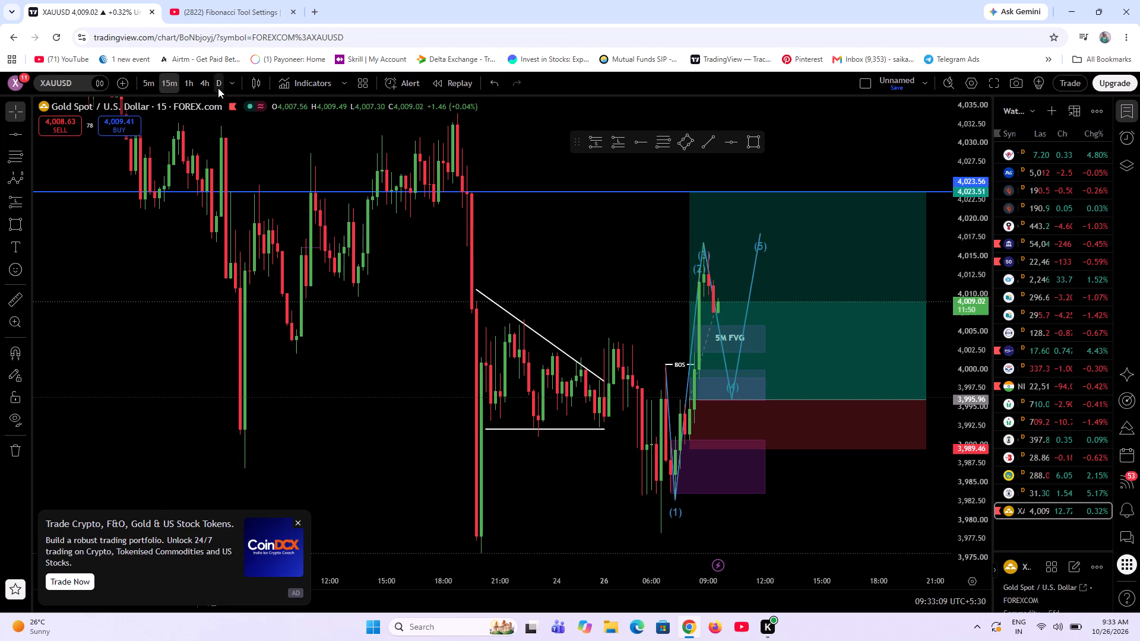
drag(183, 82, 189, 84)
scroll(533, 439, down, 5)
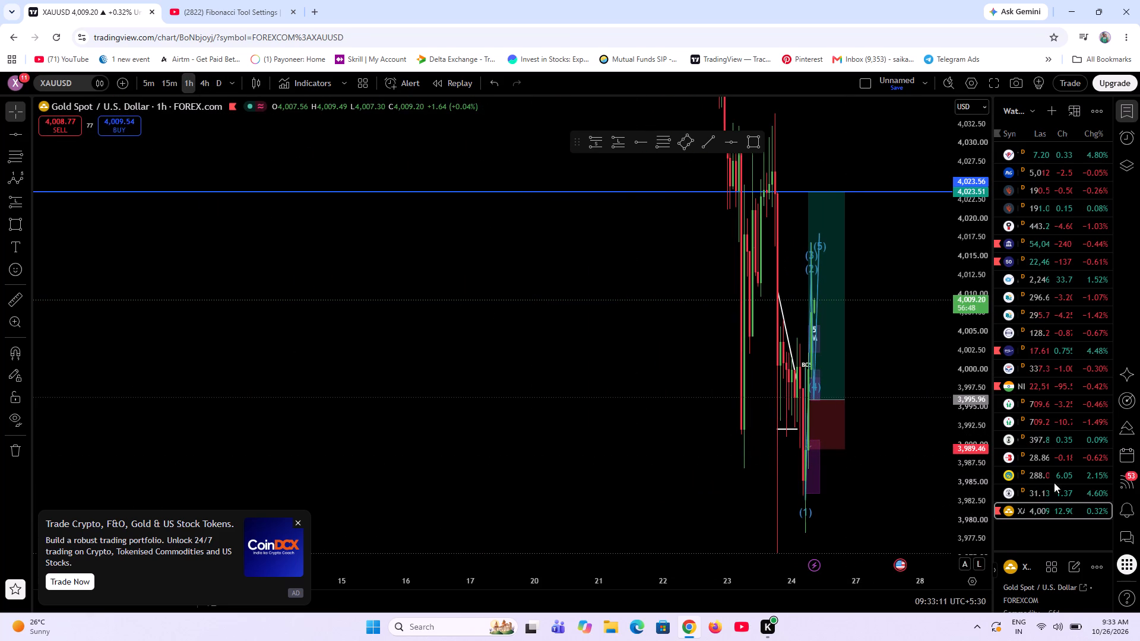
scroll(955, 477, down, 19)
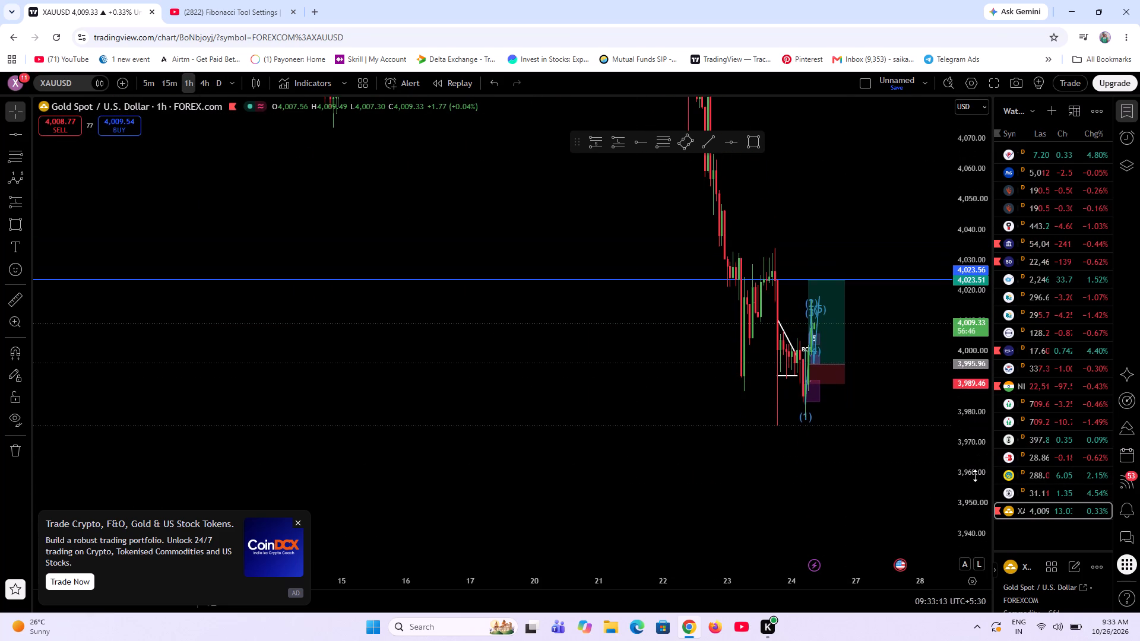
scroll(975, 475, down, 16)
scroll(975, 477, up, 1)
scroll(975, 477, down, 14)
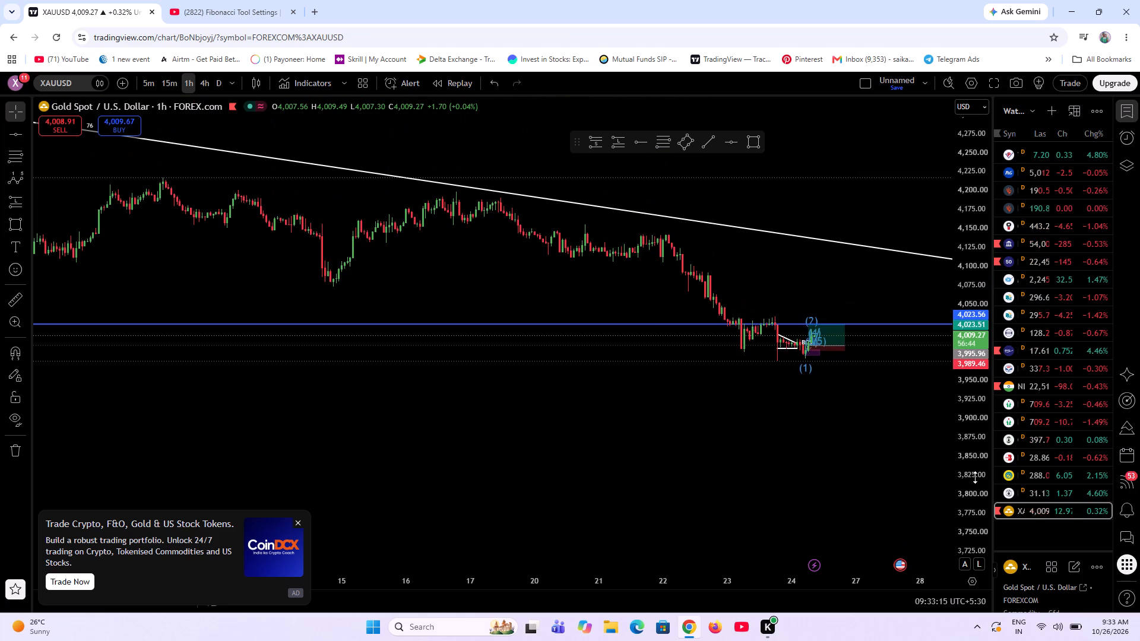
scroll(975, 477, down, 4)
scroll(464, 477, down, 8)
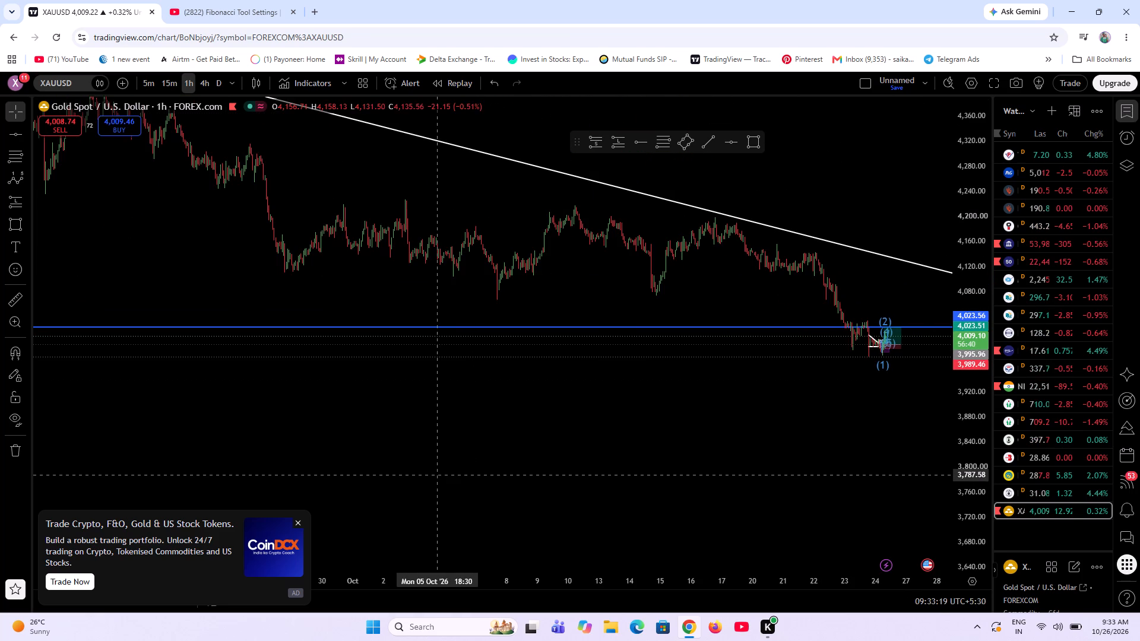
scroll(364, 448, down, 15)
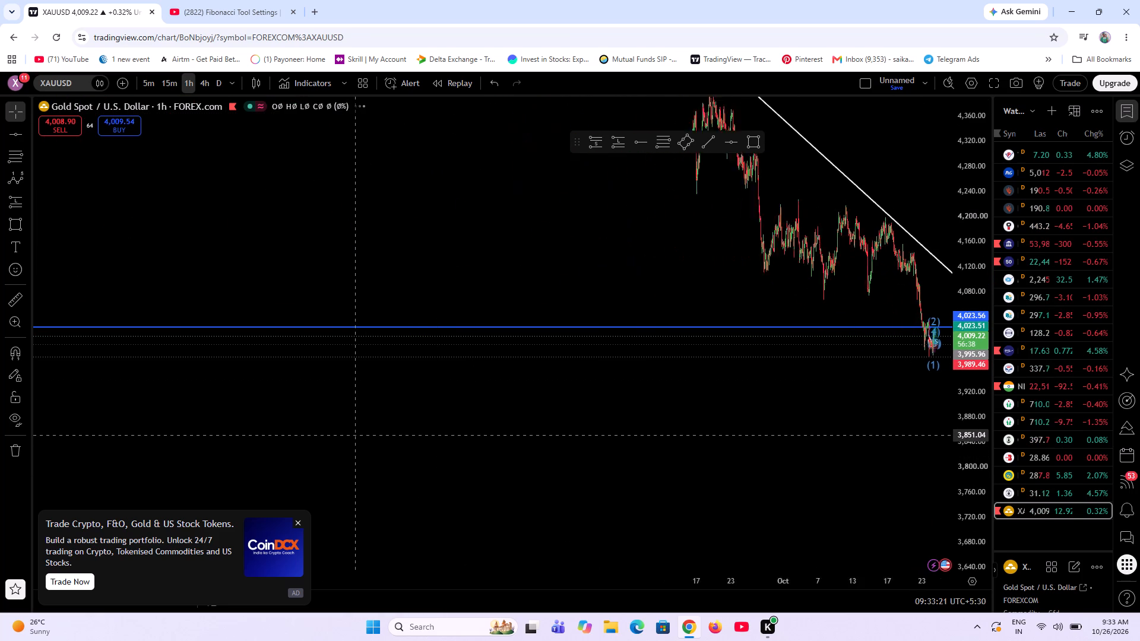
scroll(544, 464, down, 7)
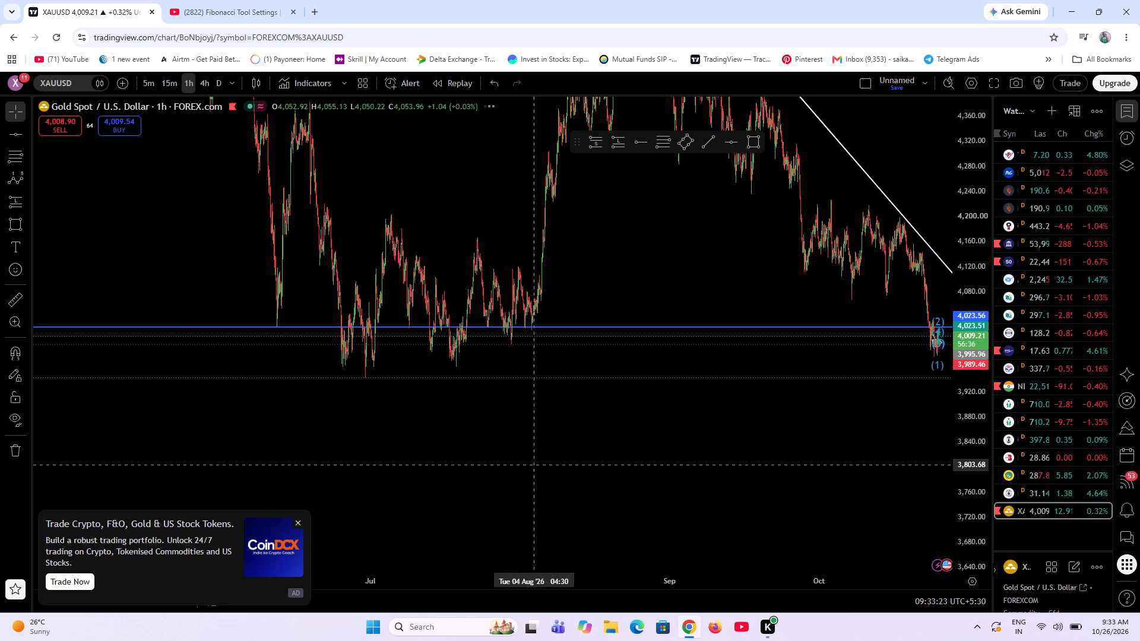
scroll(474, 467, down, 8)
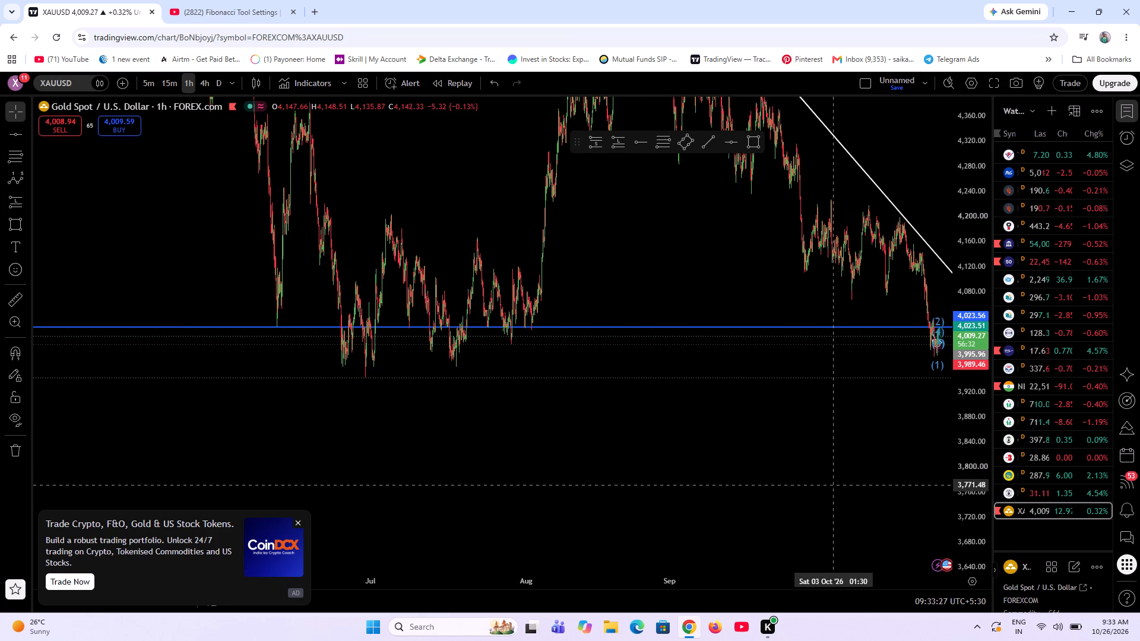
Examine the recent 1-hour candles around the planned long position, from the 23 October decline to the Elliott wave.
scroll(635, 526, up, 20)
scroll(635, 526, up, 2)
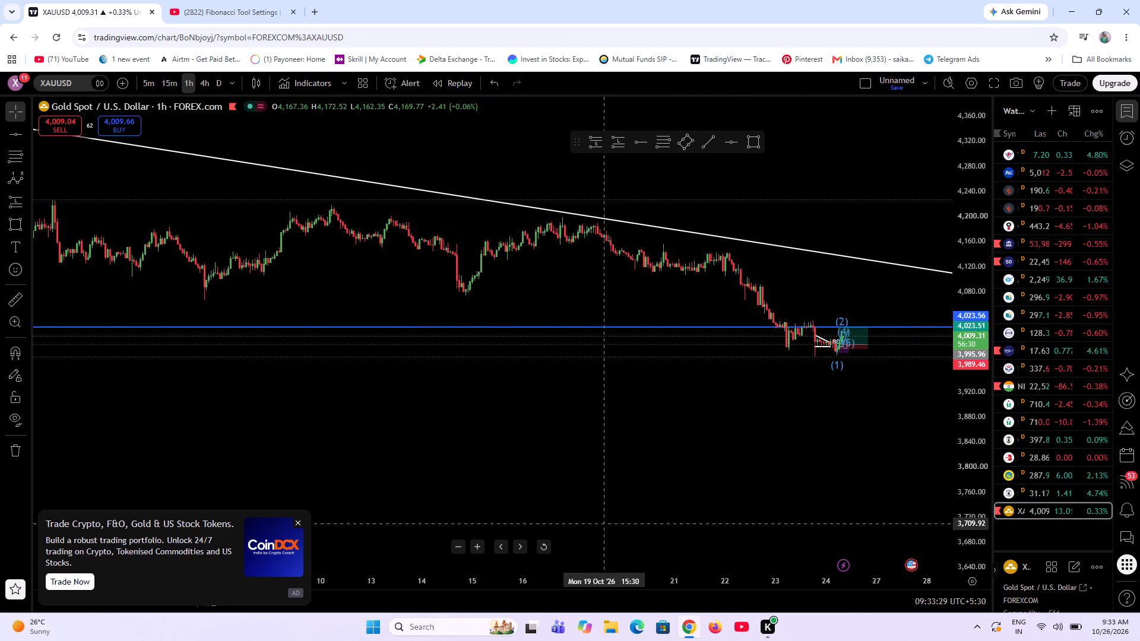
scroll(585, 524, up, 8)
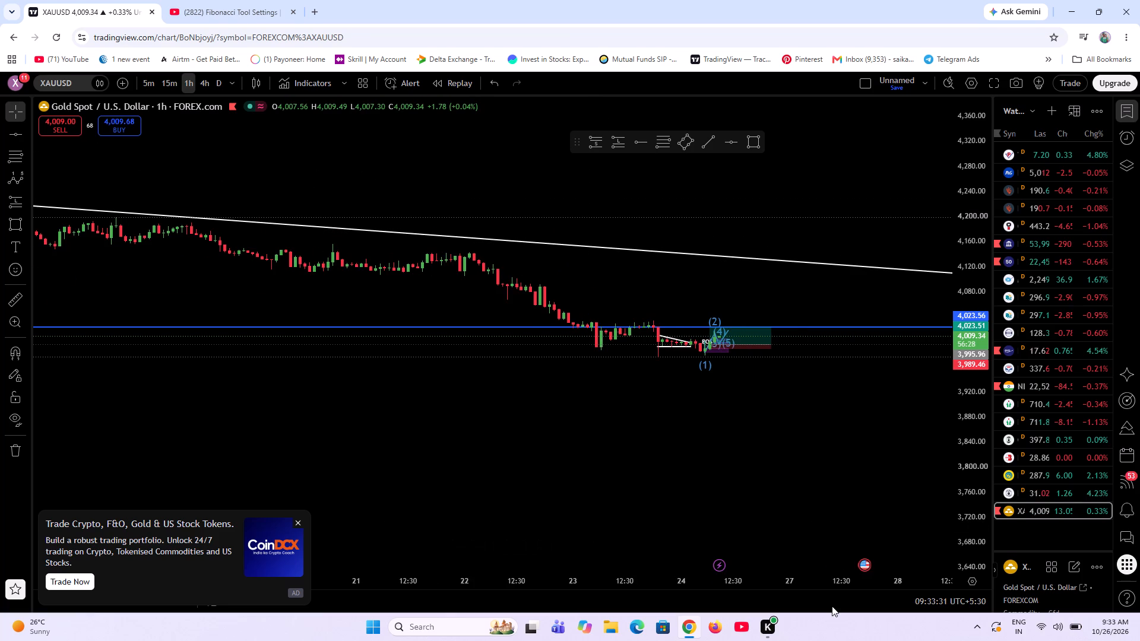
scroll(971, 523, up, 20)
scroll(971, 523, up, 4)
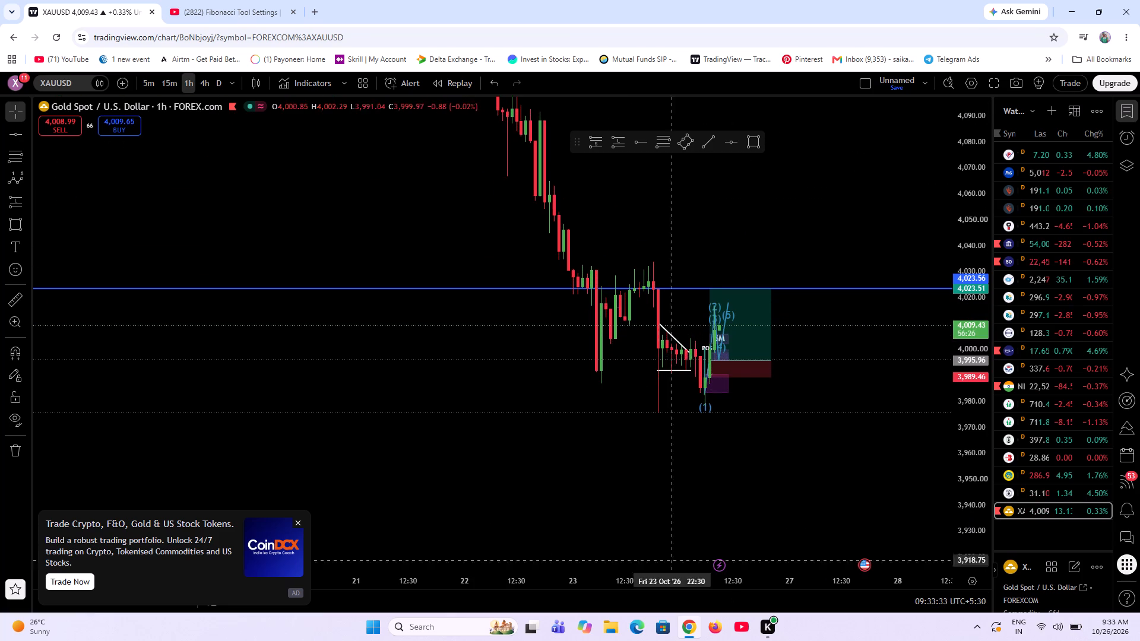
scroll(638, 528, up, 13)
drag(287, 507, 657, 506)
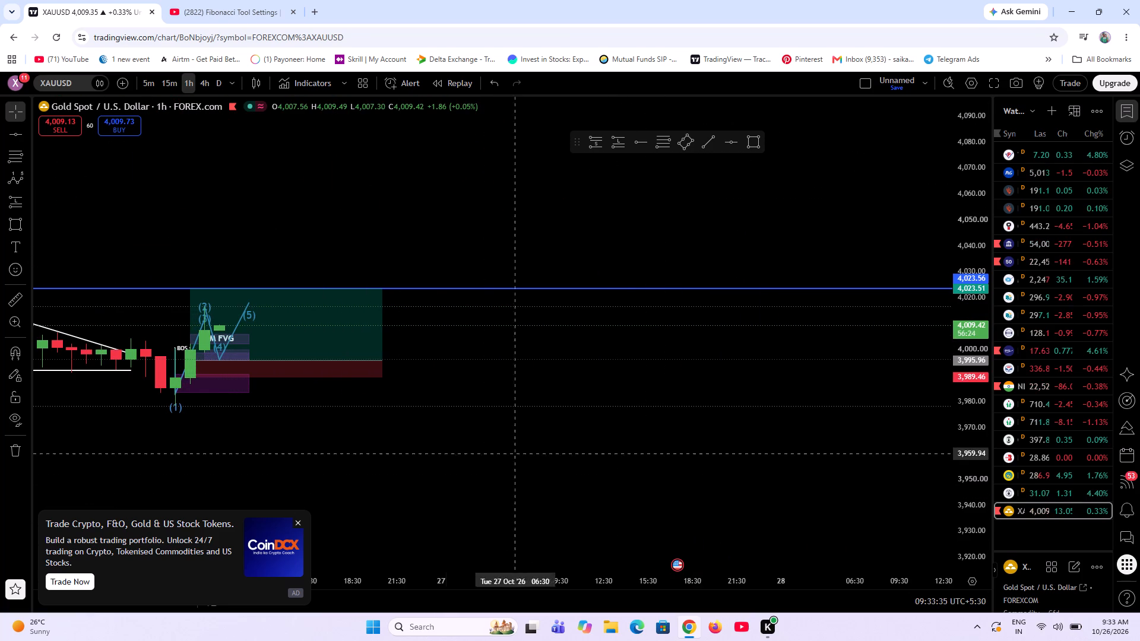
drag(448, 455, 809, 462)
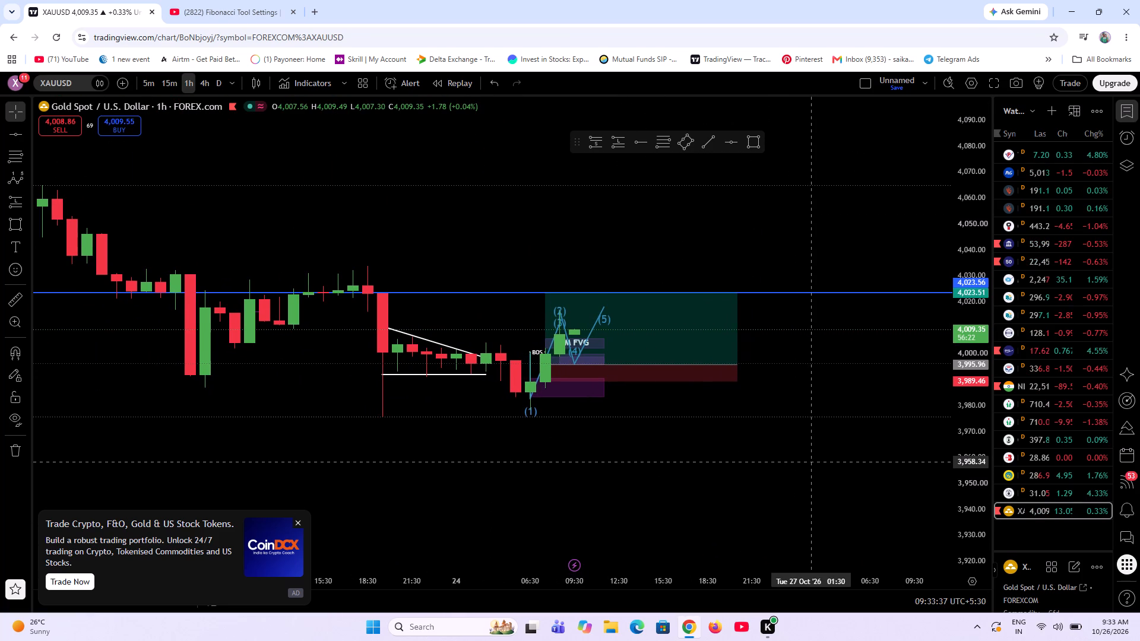
scroll(370, 441, up, 4)
scroll(370, 441, down, 6)
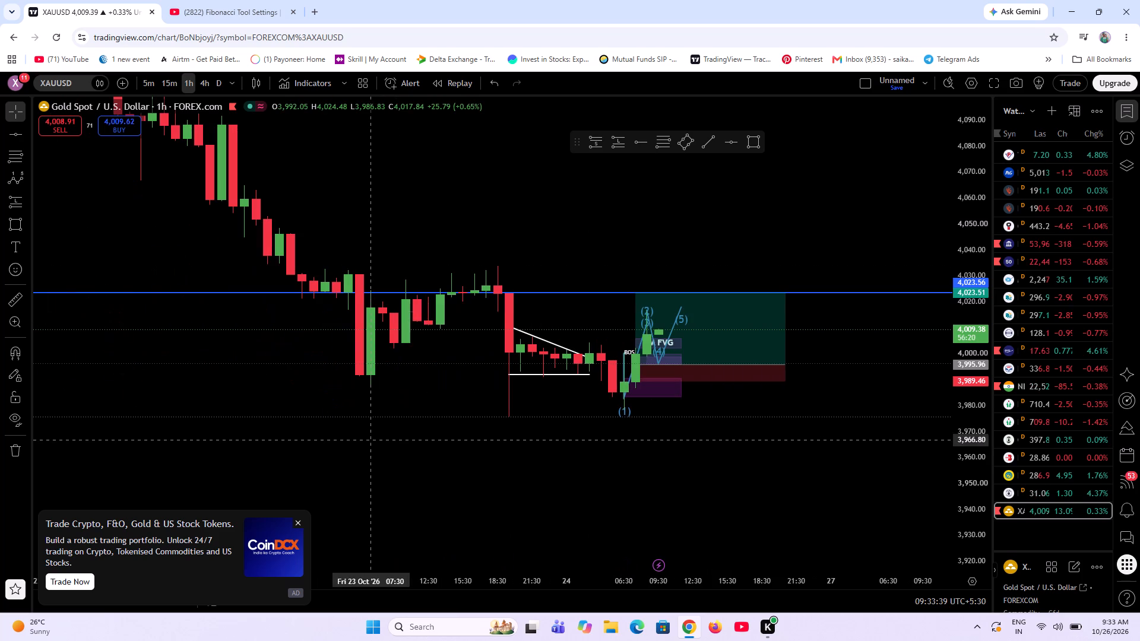
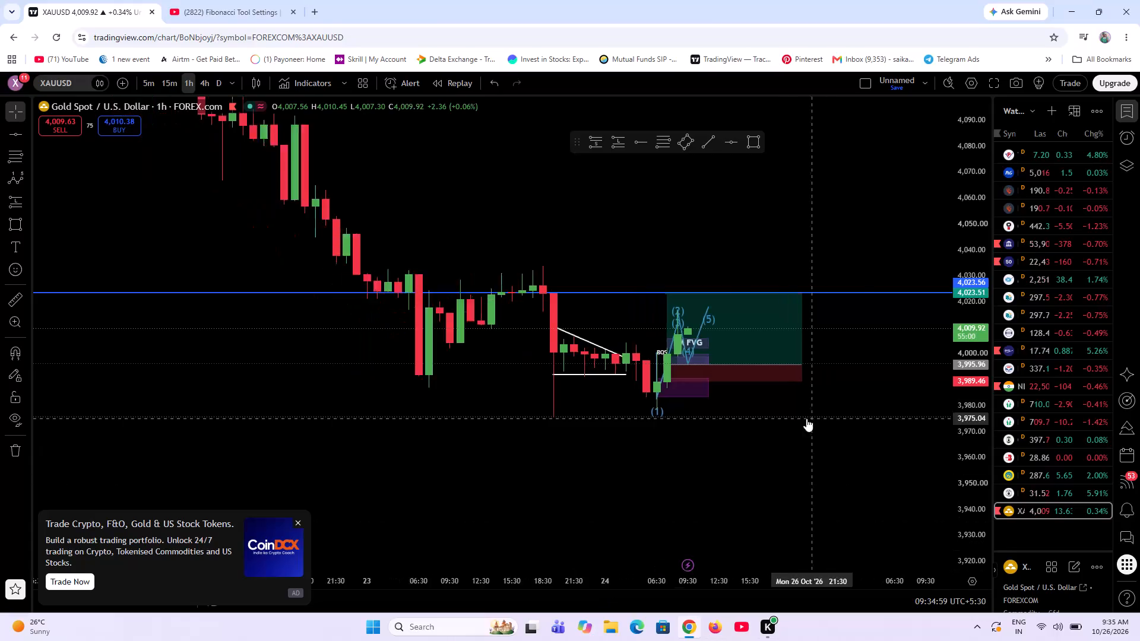
Examine the 1-hour decline below the descending trendline and the recent candles around the planned long position.
scroll(806, 418, down, 11)
scroll(949, 391, down, 18)
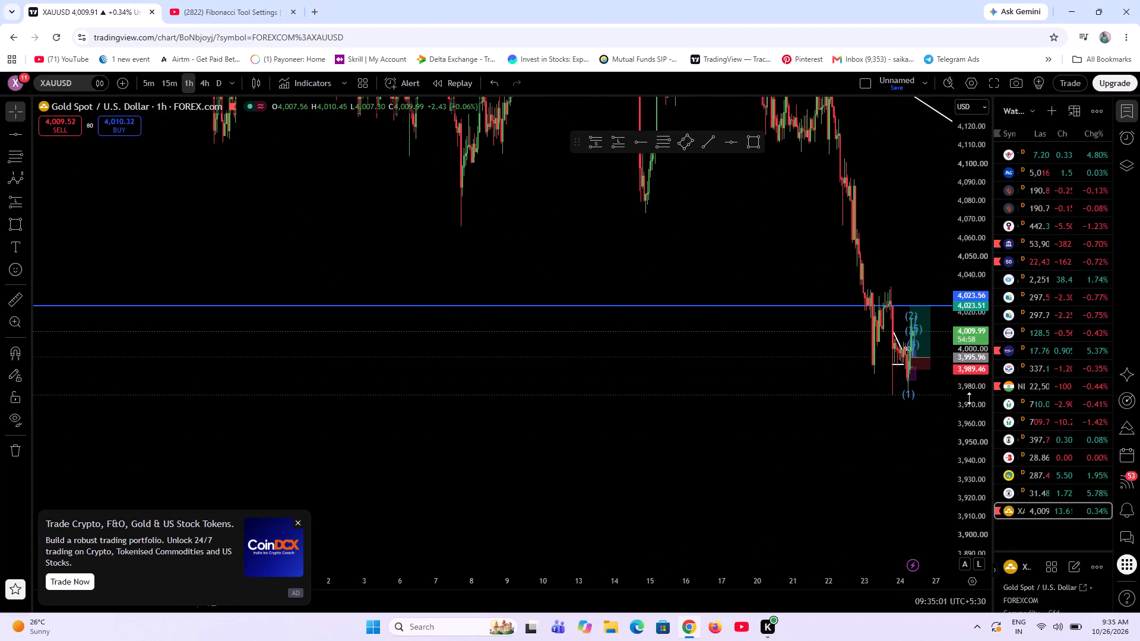
scroll(969, 398, down, 11)
drag(796, 434, 358, 534)
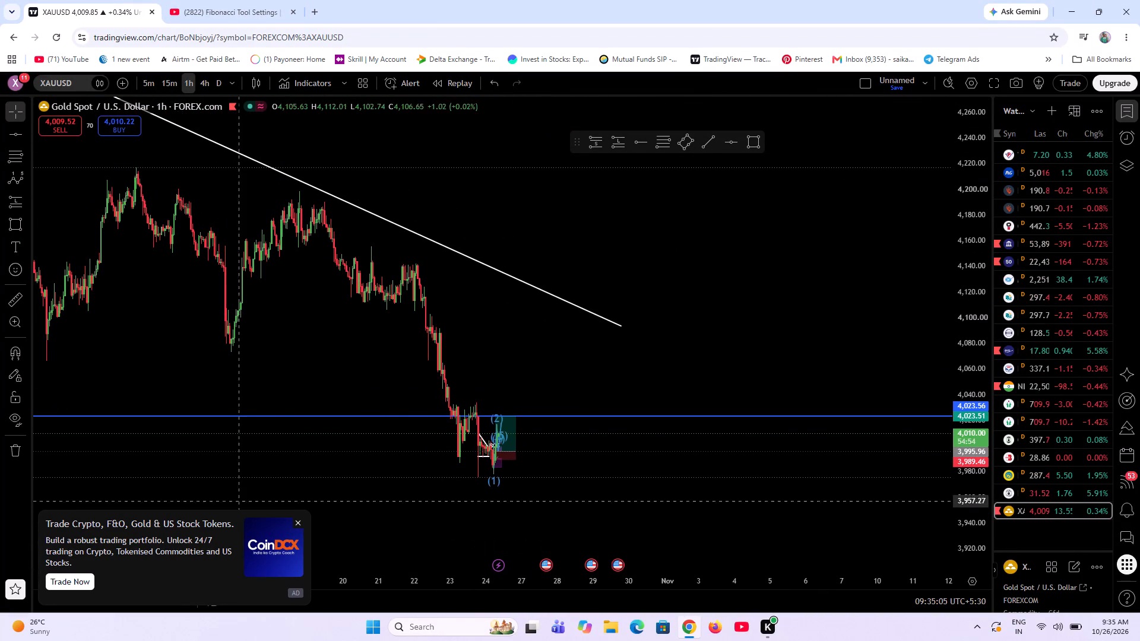
scroll(254, 484, up, 7)
drag(403, 491, 660, 496)
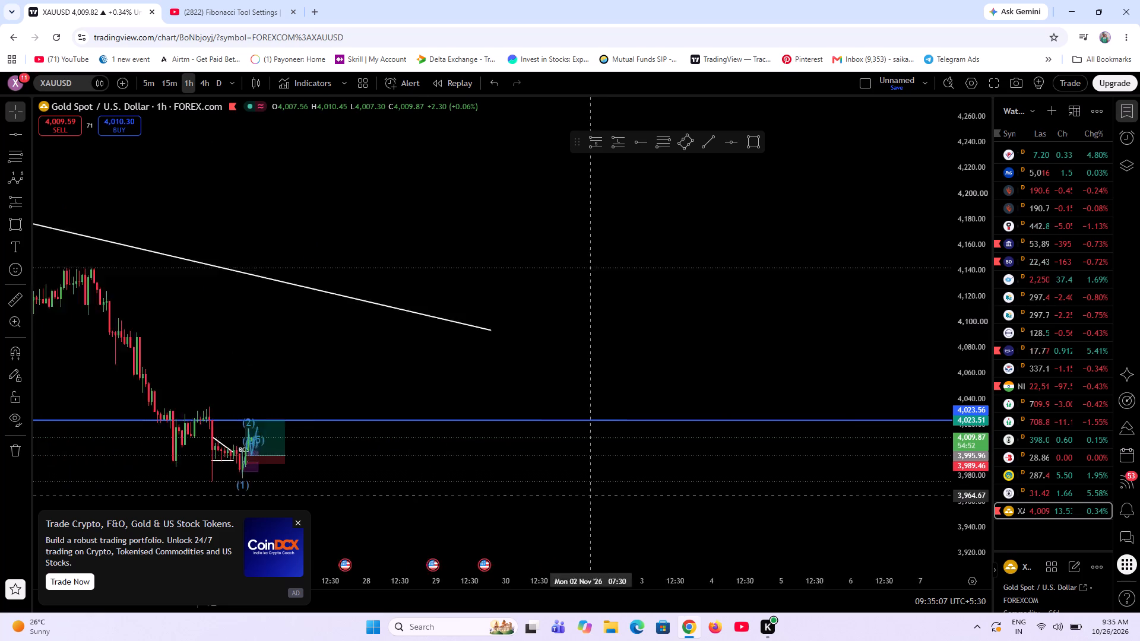
drag(660, 496, 967, 496)
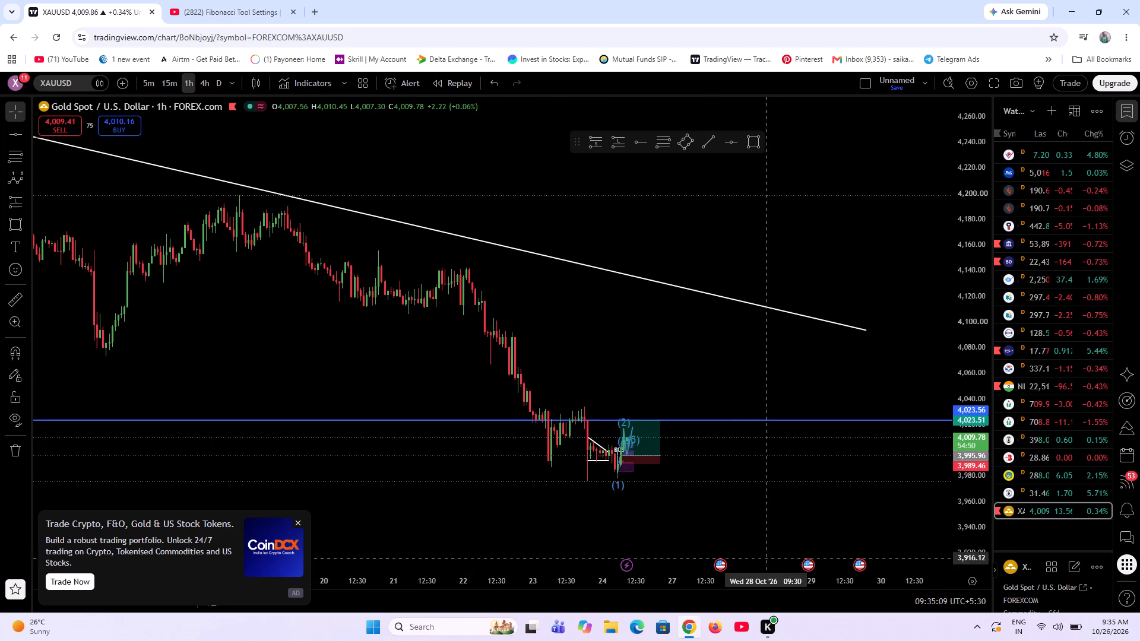
scroll(751, 586, up, 12)
drag(493, 462, 964, 424)
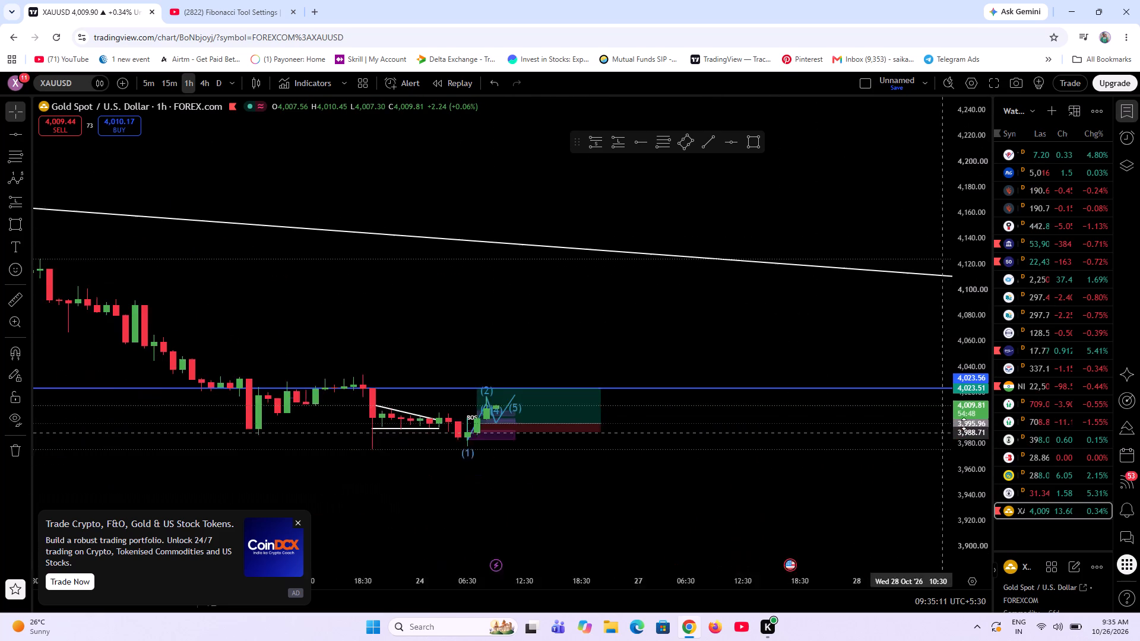
drag(964, 424, 983, 411)
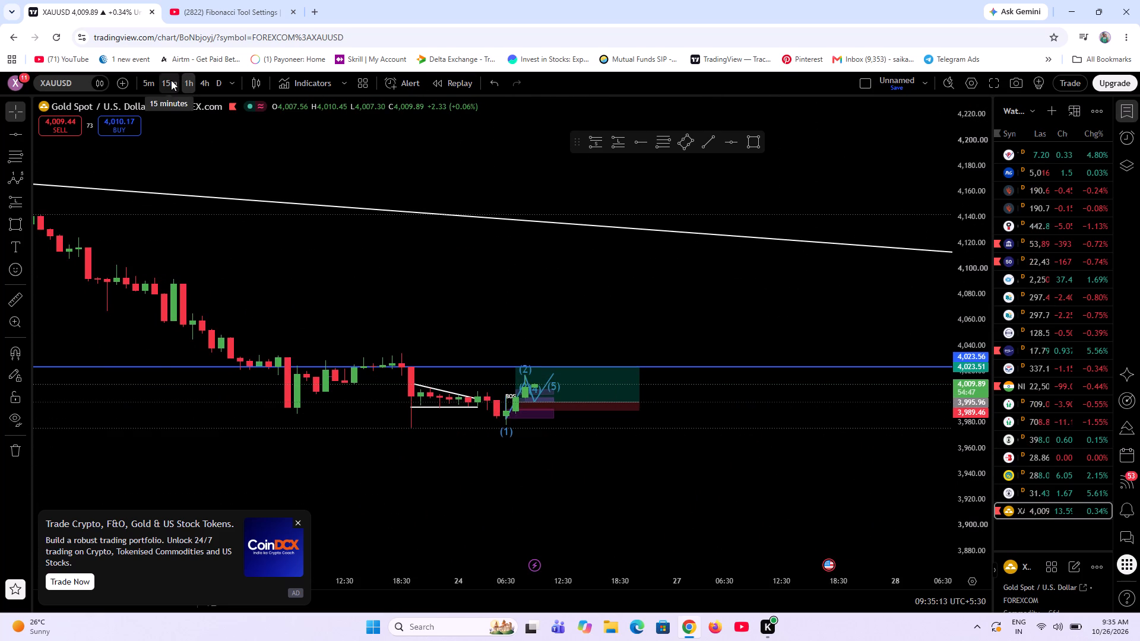
Switch the chart to the 15-minute timeframe, showing the Elliott wave and the long position.
click(170, 86)
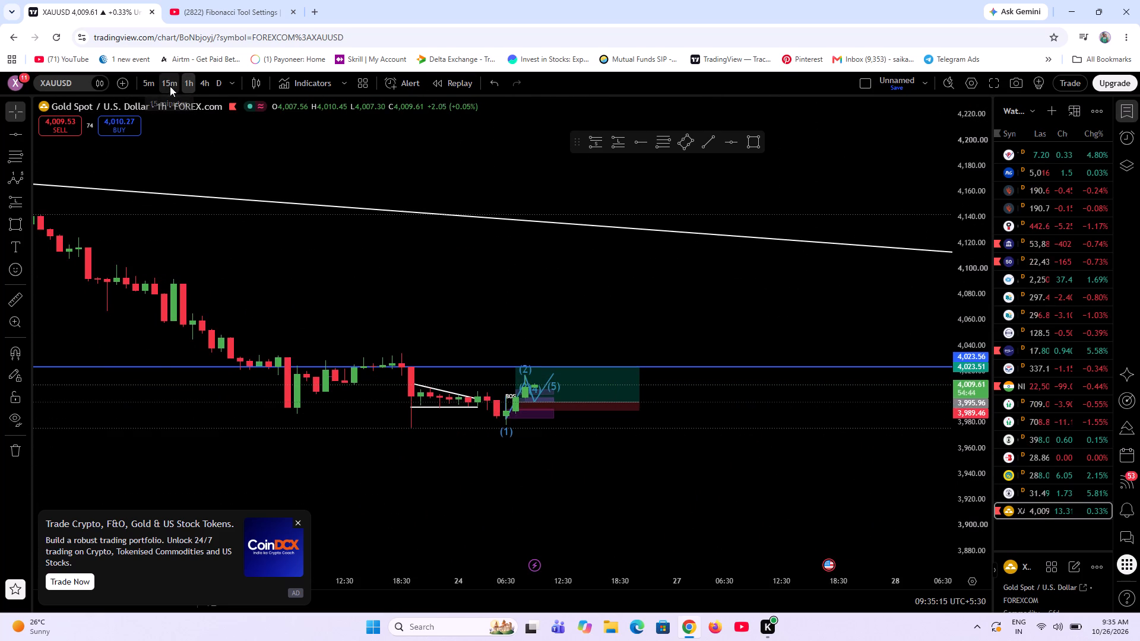
scroll(489, 504, down, 11)
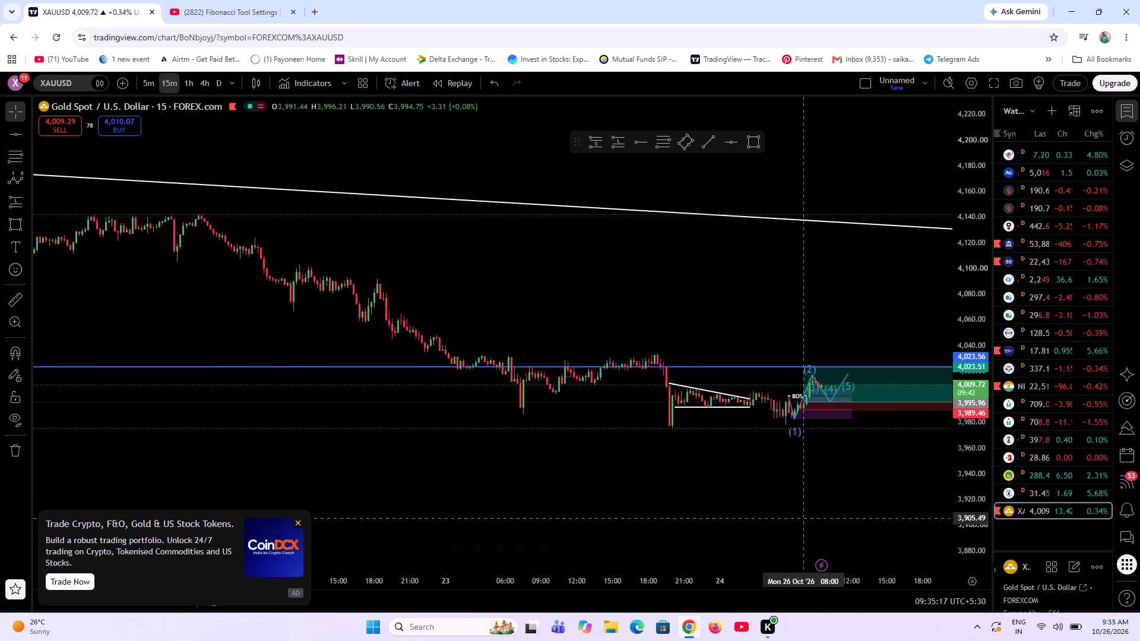
scroll(641, 488, up, 4)
scroll(700, 492, up, 5)
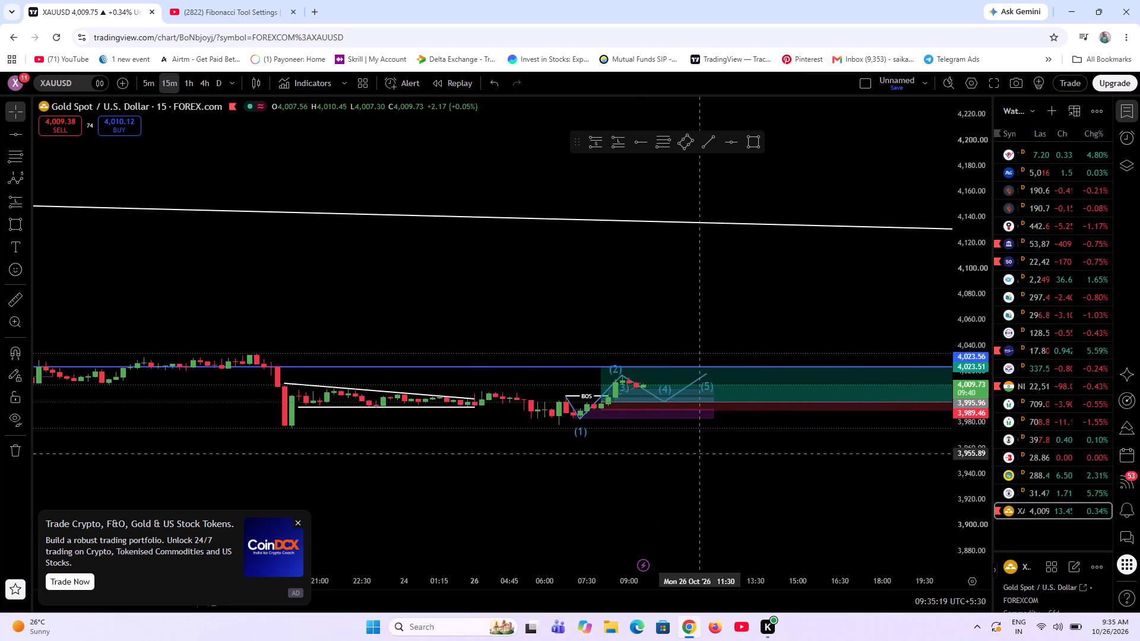
Delete the Elliott impulse wave drawn over the 26 October candles.
click(664, 394)
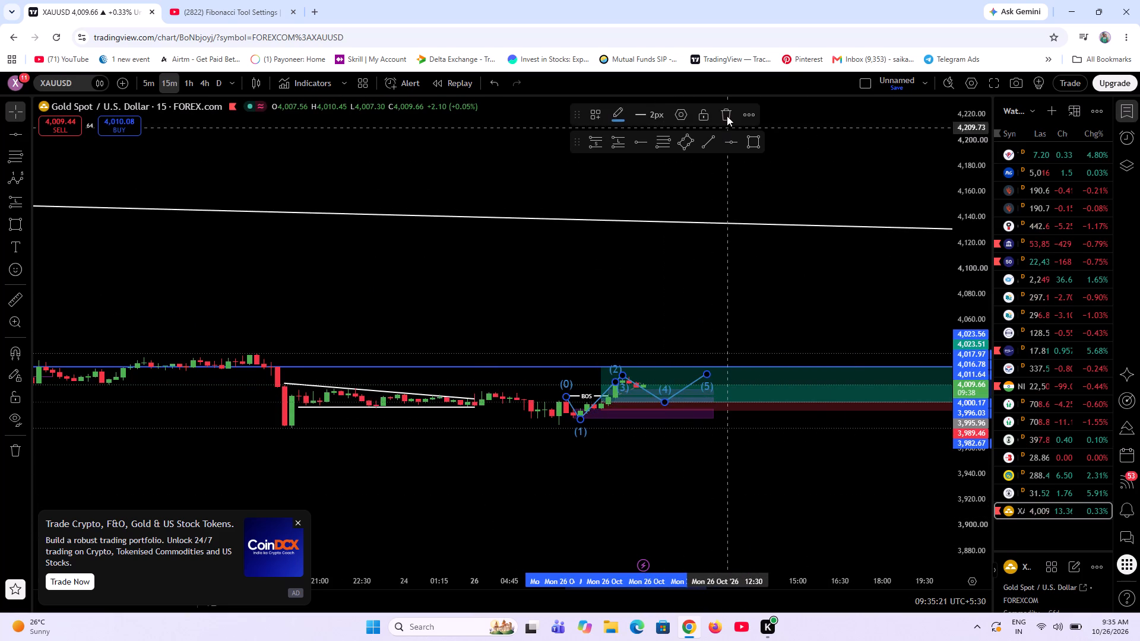
click(727, 116)
Delete the short white descending line and the white horizontal line below it that frame the consolidation after the 23 October drop.
scroll(958, 513, up, 4)
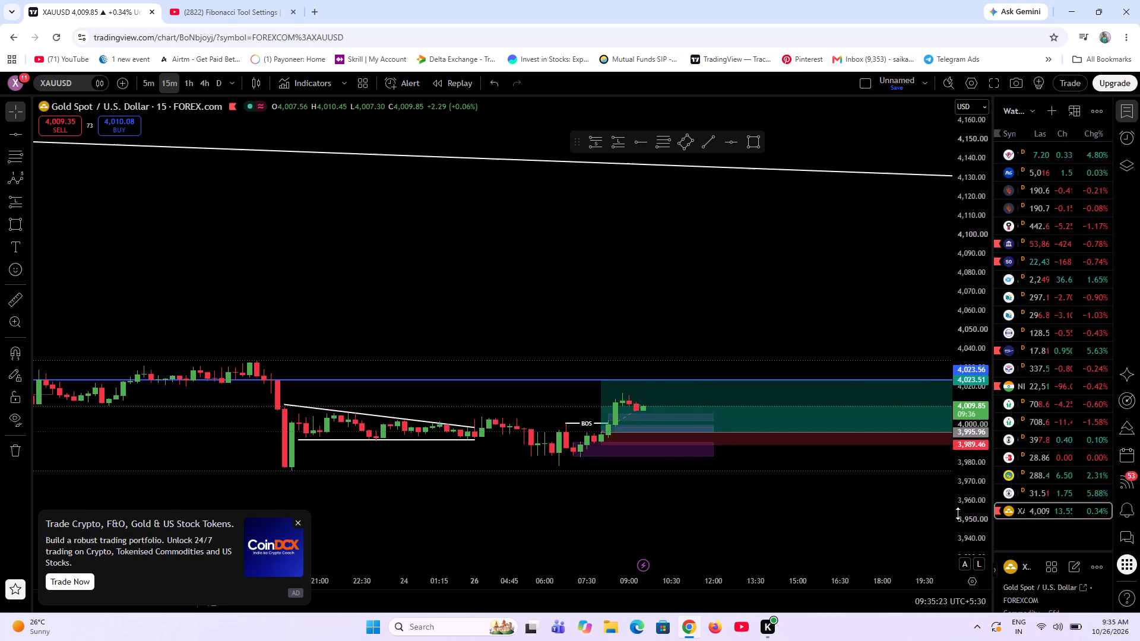
scroll(958, 513, up, 9)
drag(593, 541, 685, 461)
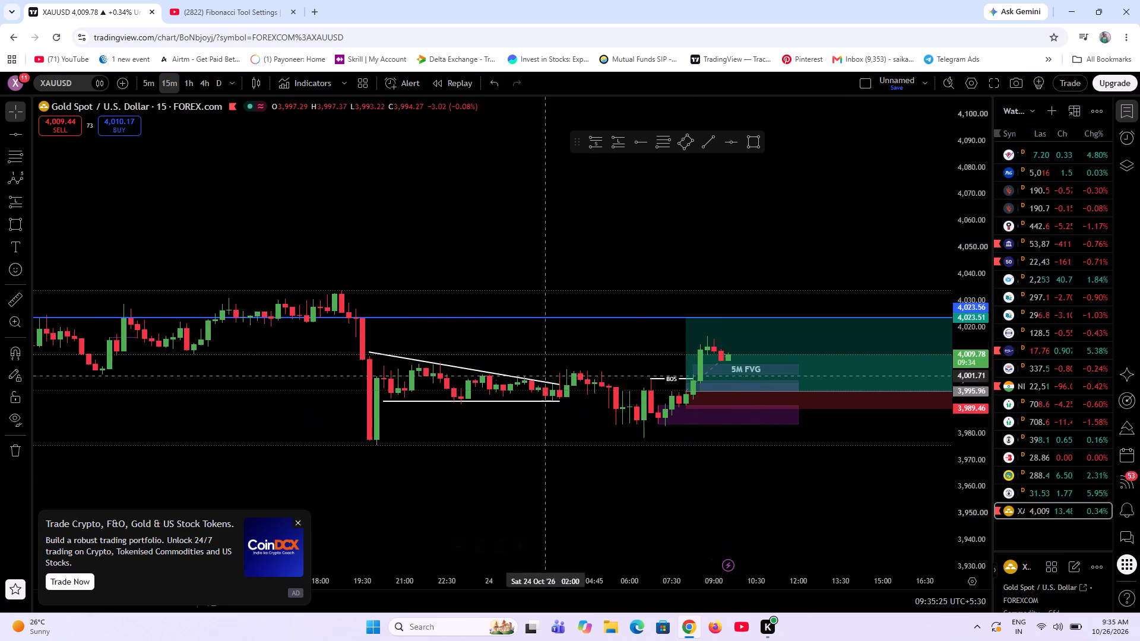
scroll(650, 511, up, 6)
drag(345, 493, 933, 547)
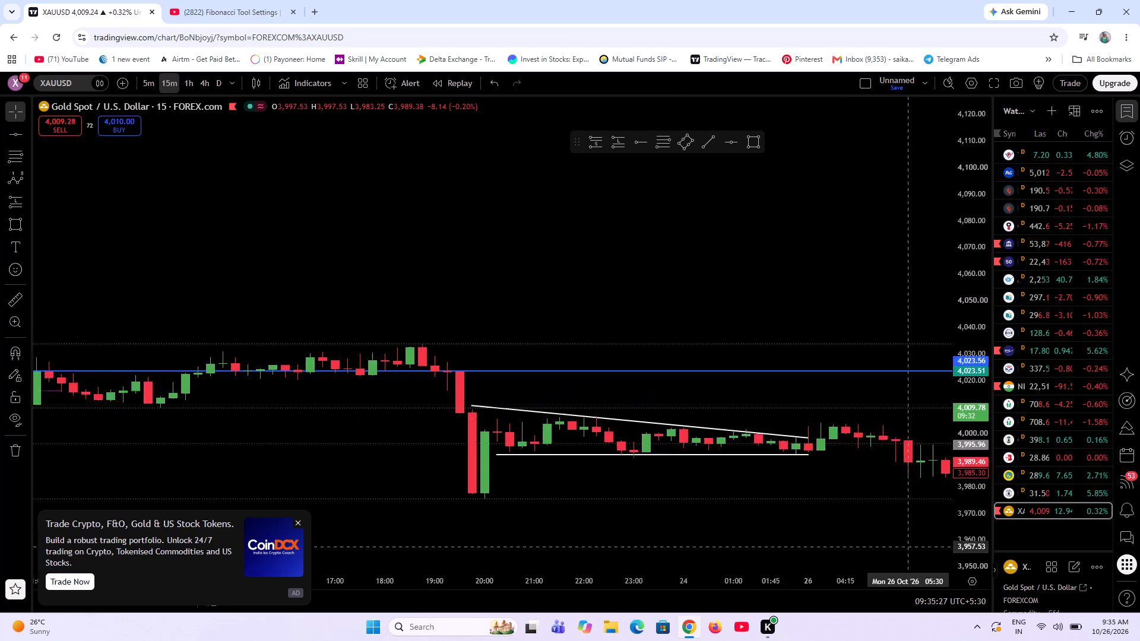
drag(933, 547, 947, 490)
click(758, 373)
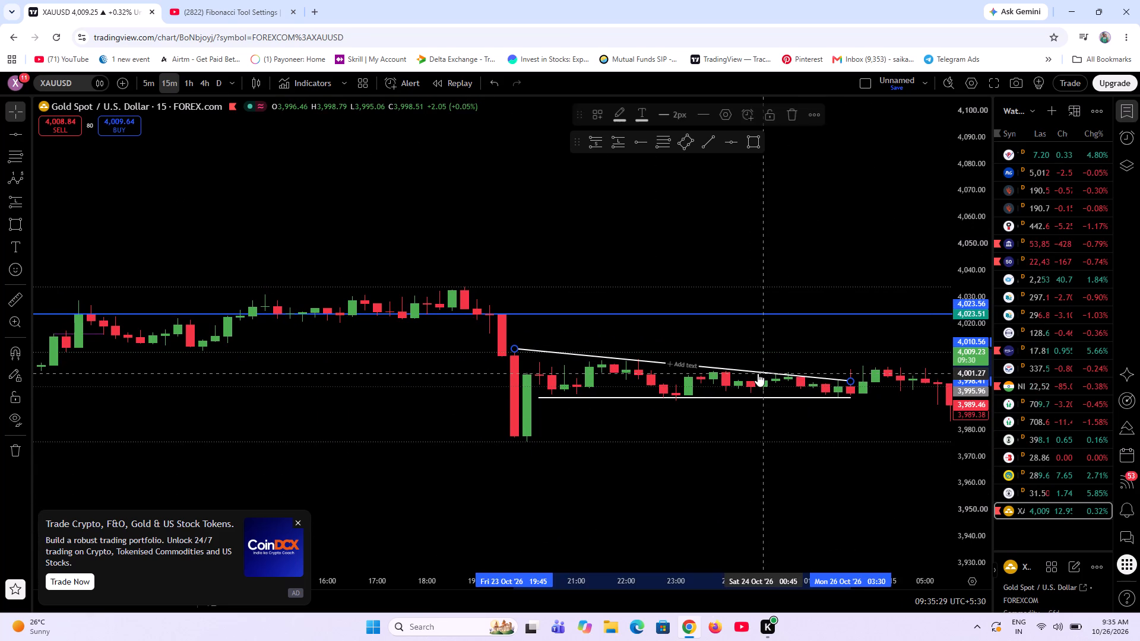
click(760, 372)
click(794, 109)
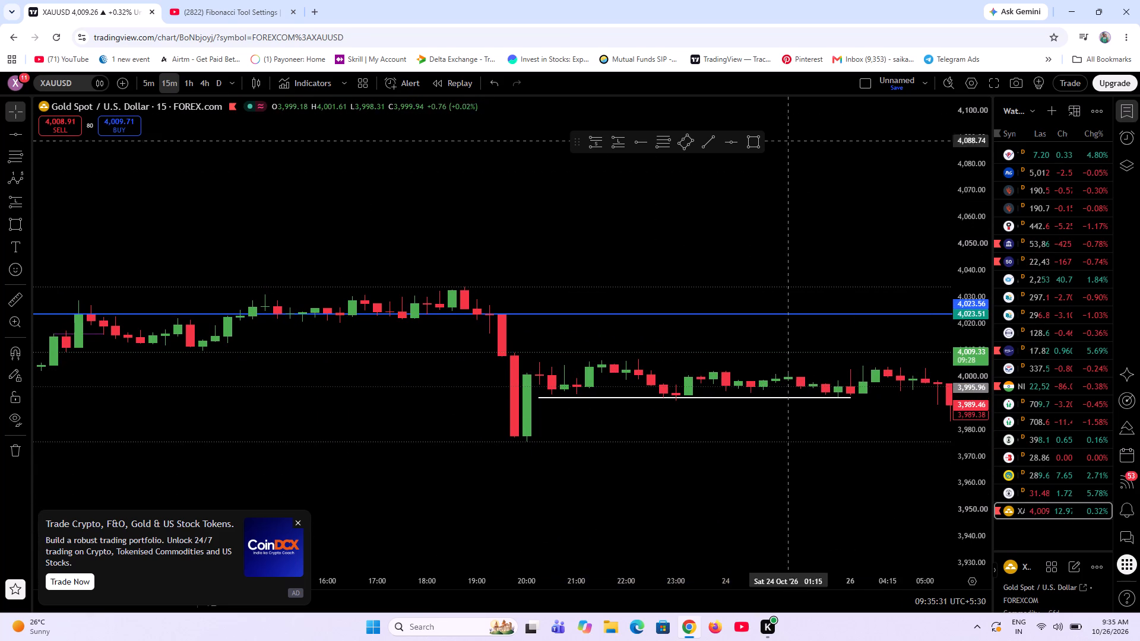
click(709, 401)
click(710, 395)
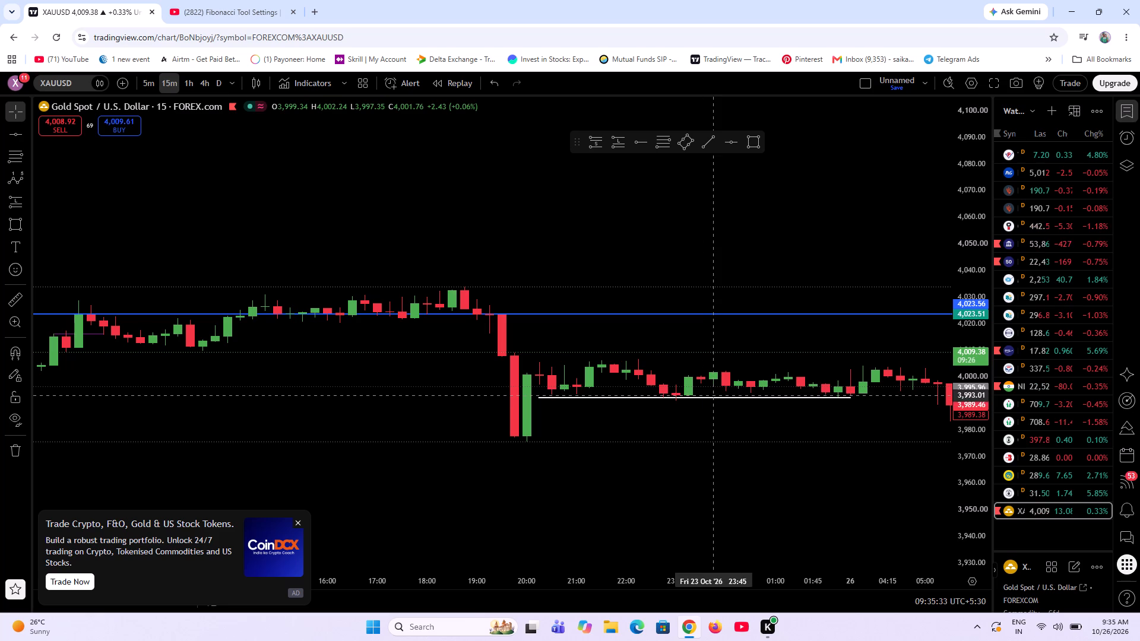
click(710, 398)
click(795, 111)
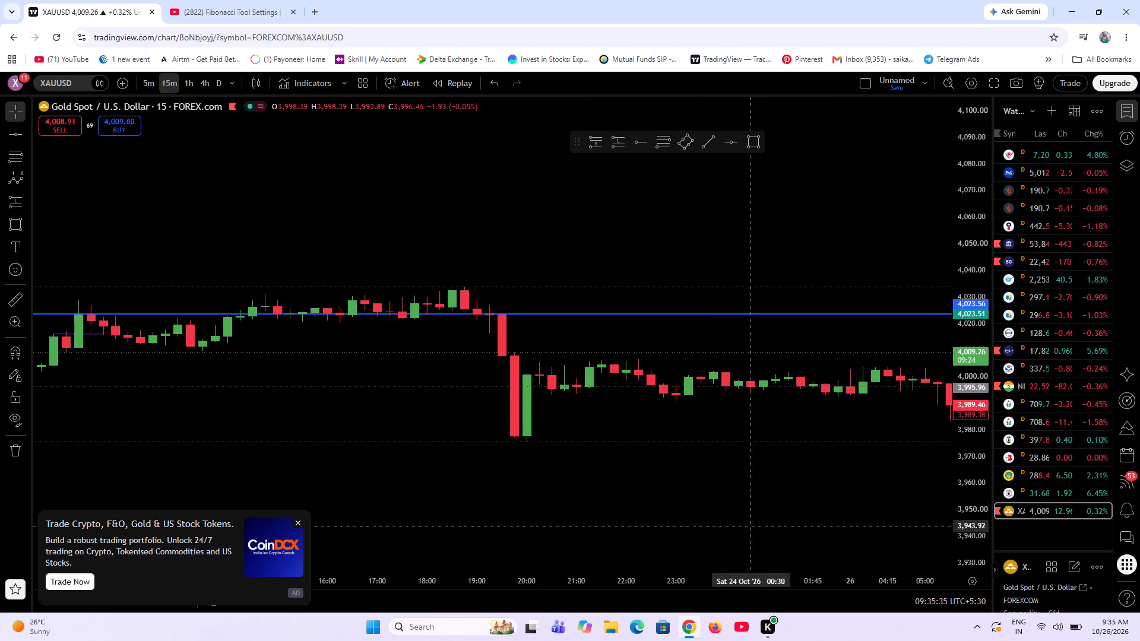
Draw a narrow rotated rectangle along the decline, from the 22 October high at about 4,144 to about 4,011 on 26 October 13:00.
scroll(643, 617, down, 3)
scroll(628, 545, down, 16)
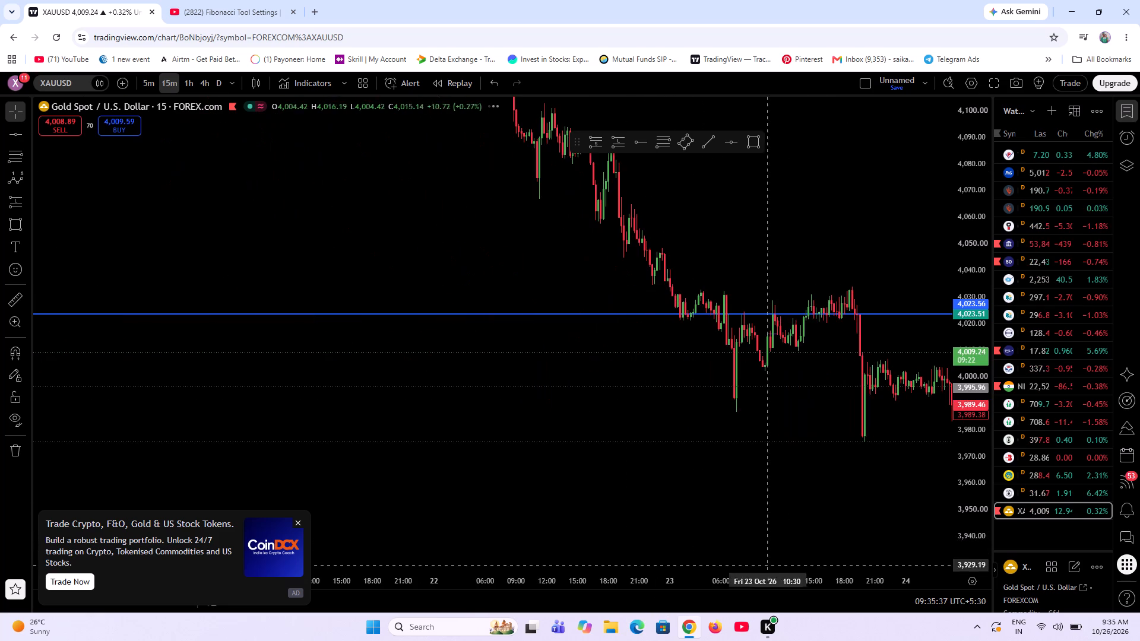
drag(792, 540, 451, 478)
scroll(976, 520, down, 6)
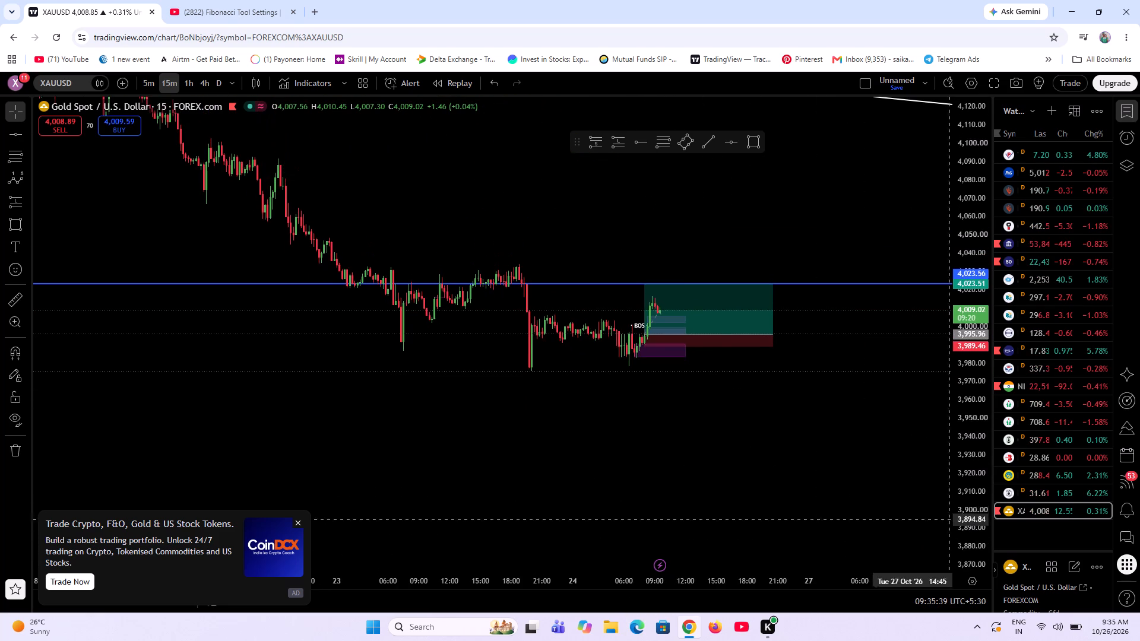
scroll(419, 423, down, 5)
drag(438, 461, 455, 533)
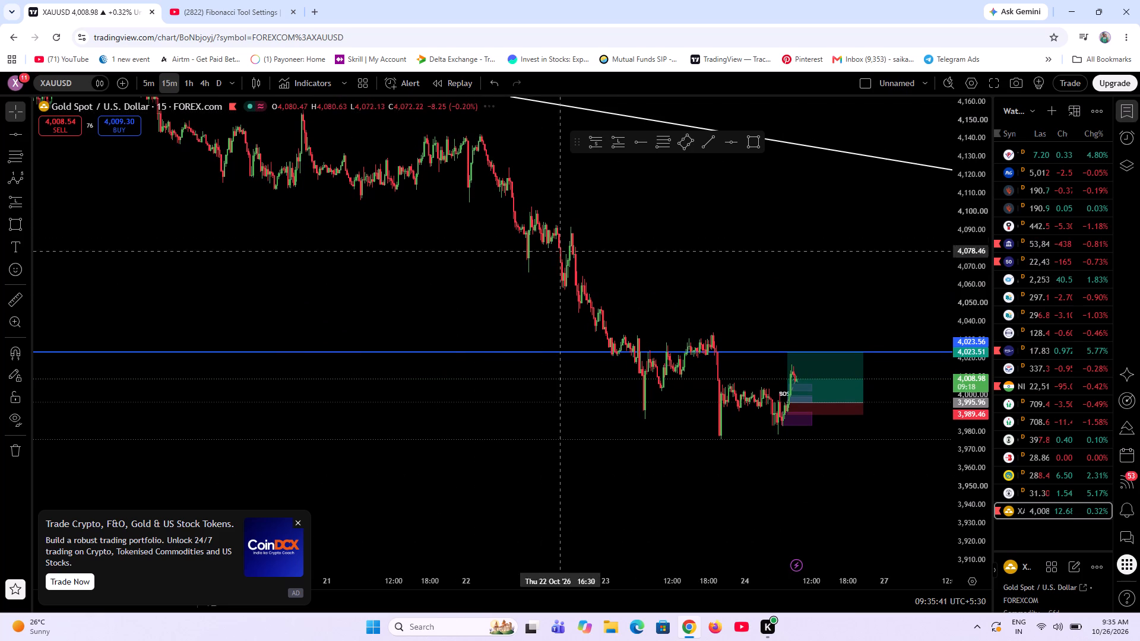
scroll(474, 477, up, 5)
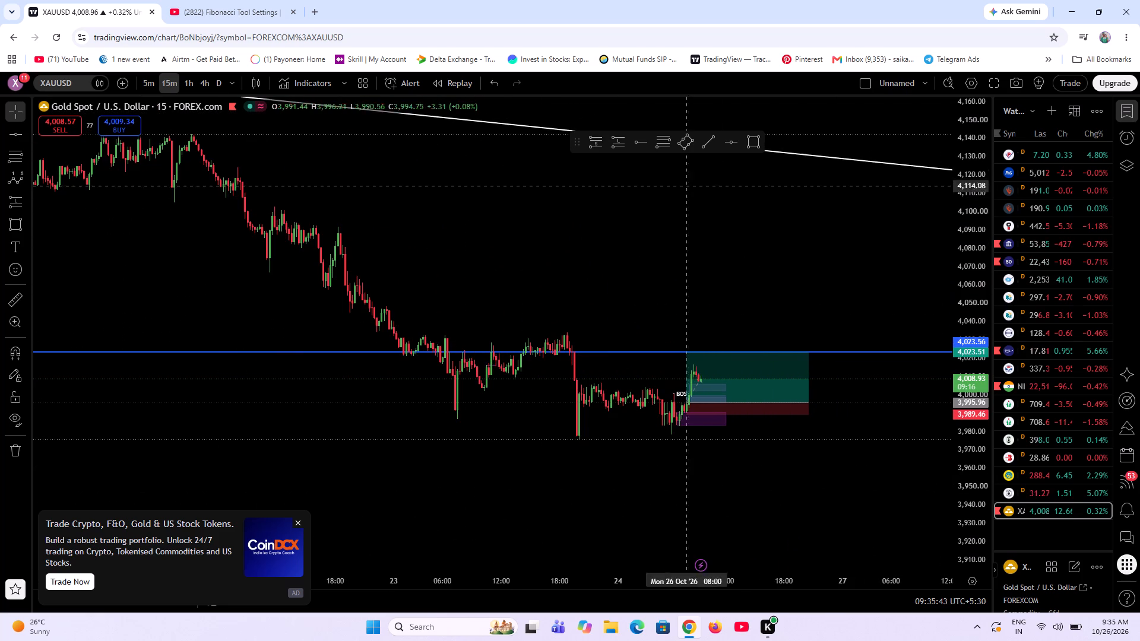
click(688, 143)
click(191, 131)
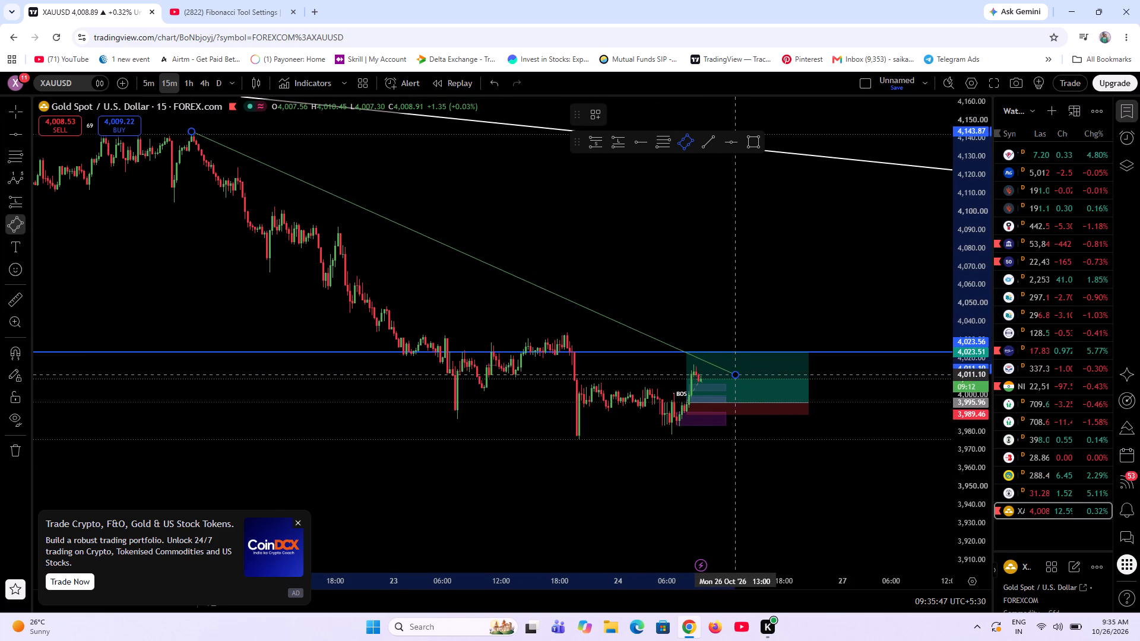
click(734, 375)
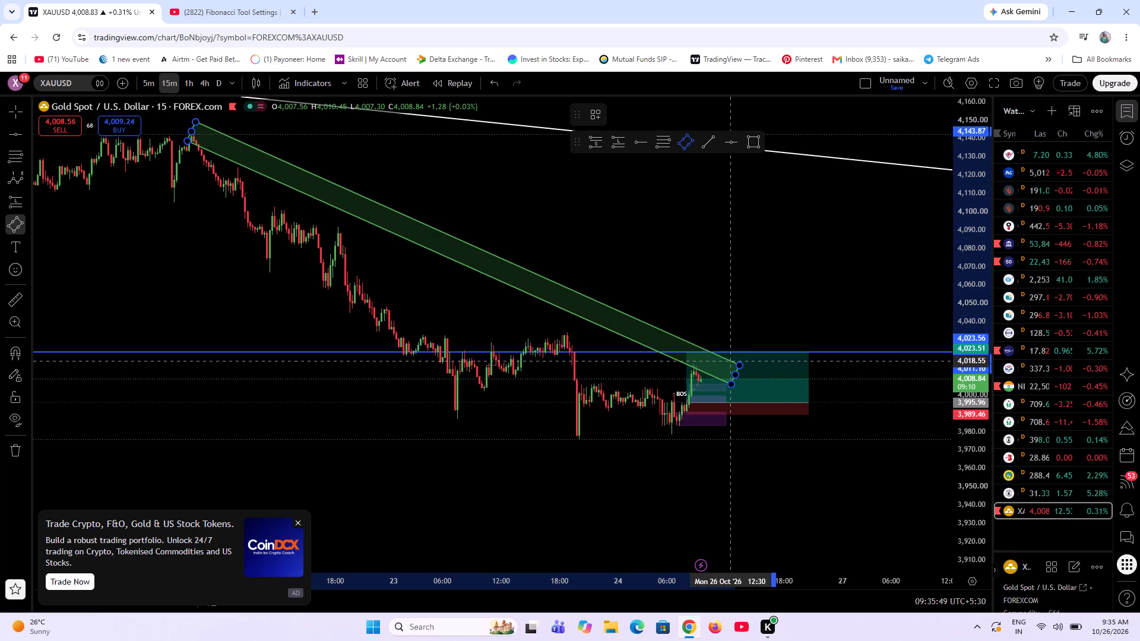
click(728, 363)
click(729, 286)
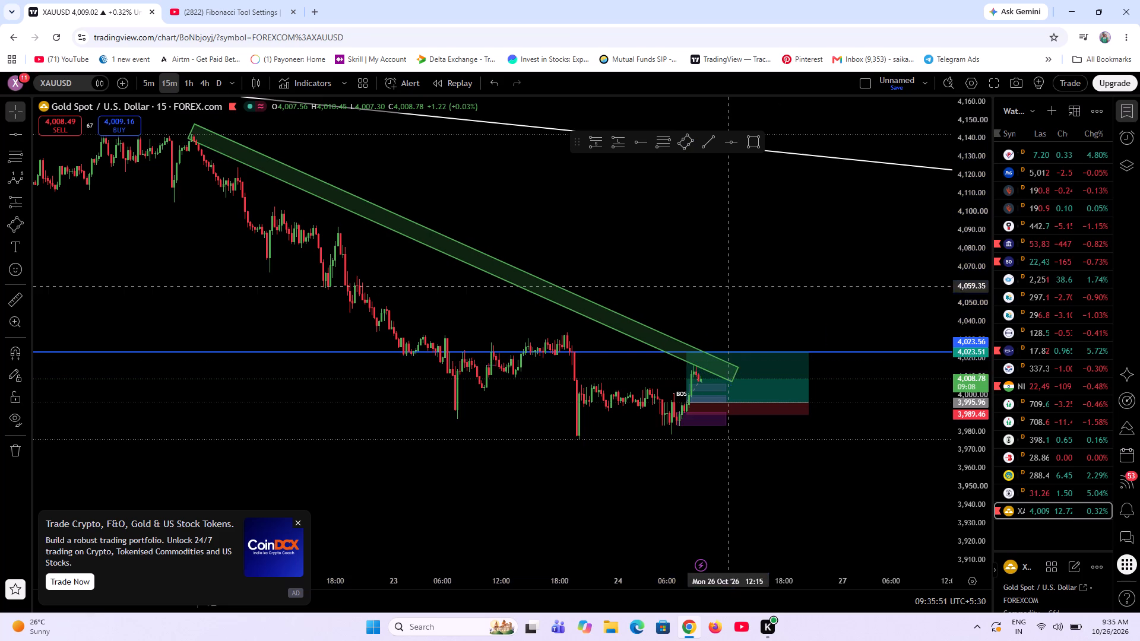
Narrow the green rotated rectangle and shift it slightly down towards the latest candle highs.
scroll(471, 450, up, 5)
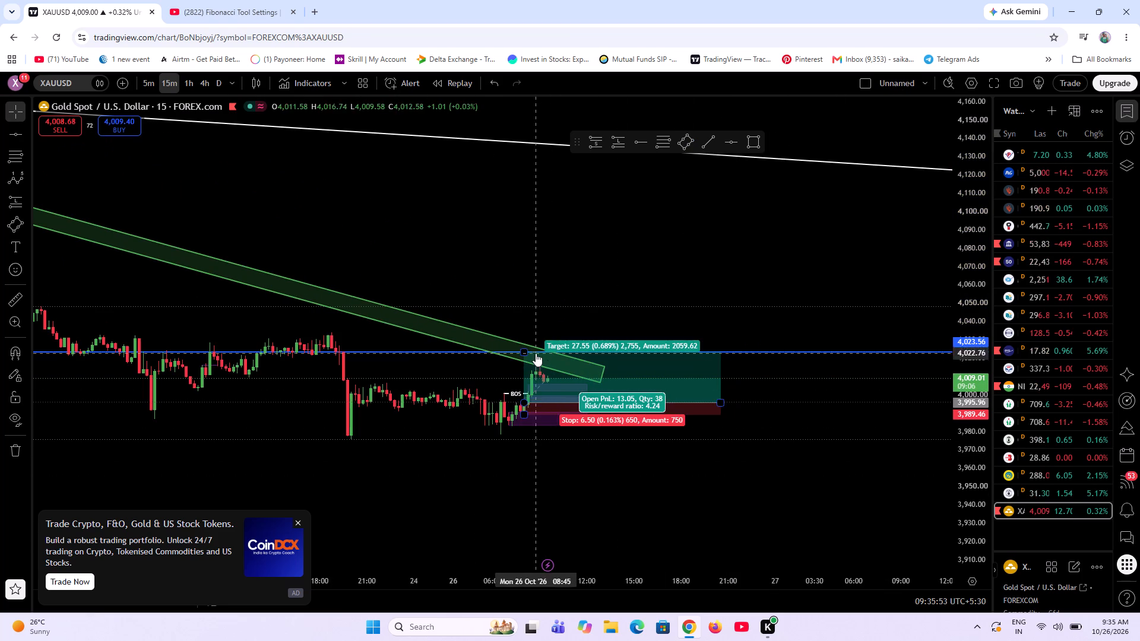
click(604, 367)
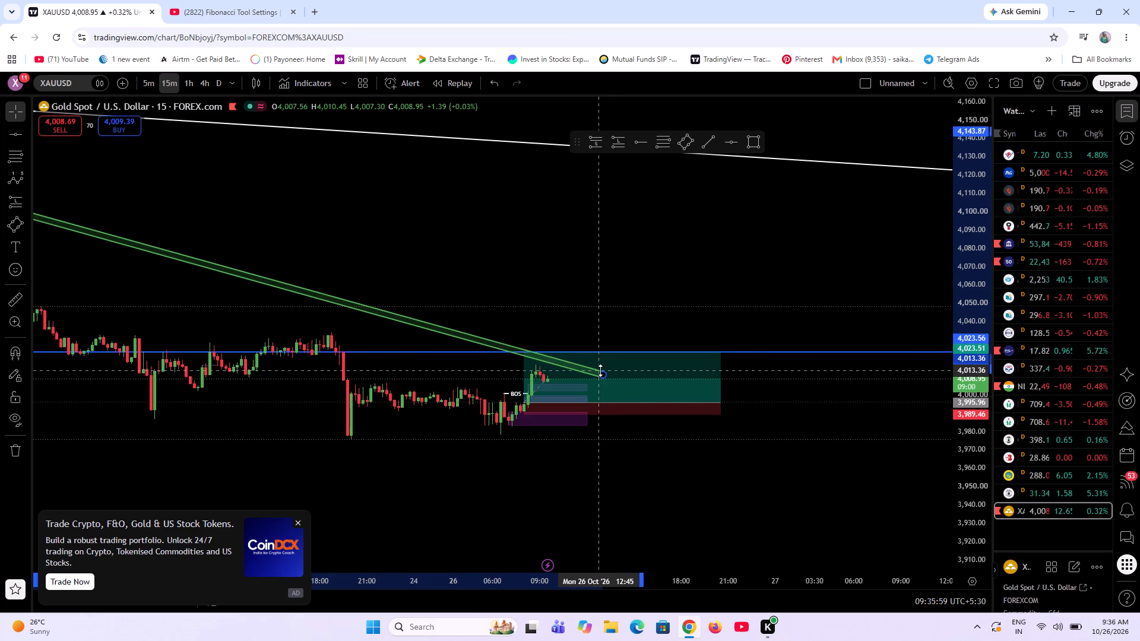
drag(548, 361, 547, 367)
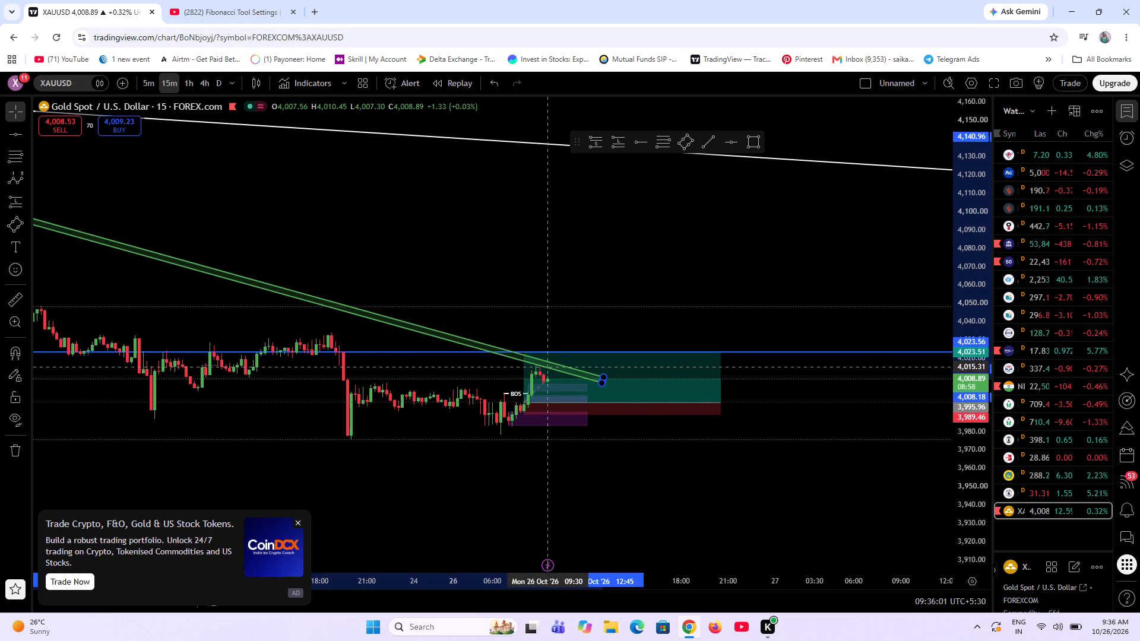
drag(547, 367, 543, 364)
click(609, 294)
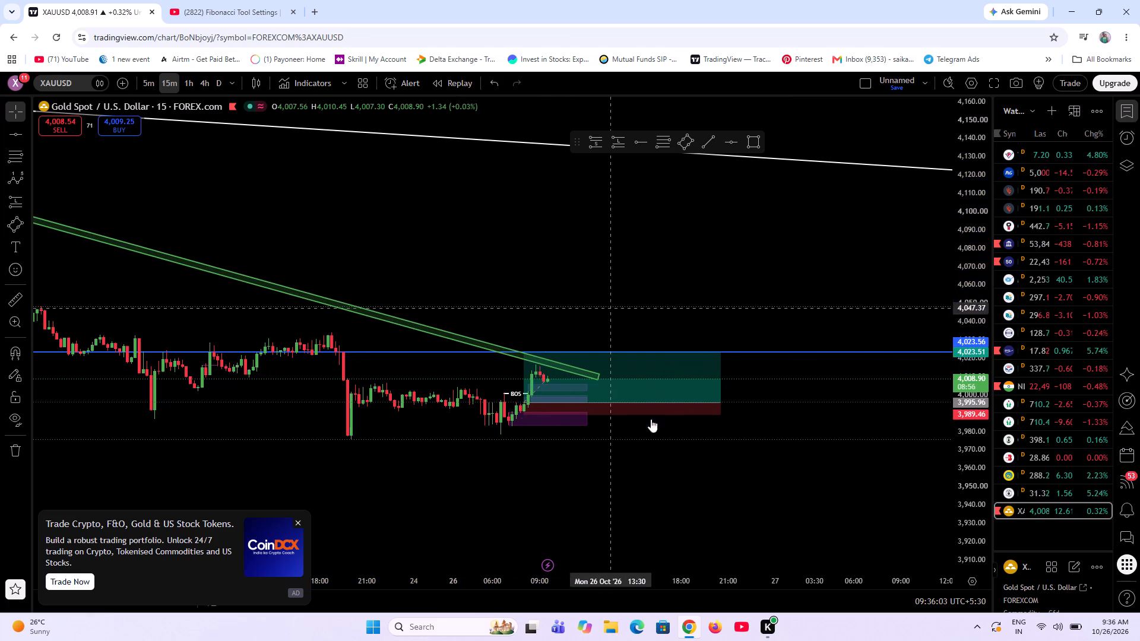
Examine the latest 15-minute candles between the green descending band, the 5M FVG zone and the long position.
scroll(406, 456, up, 6)
scroll(416, 456, down, 6)
scroll(974, 500, up, 10)
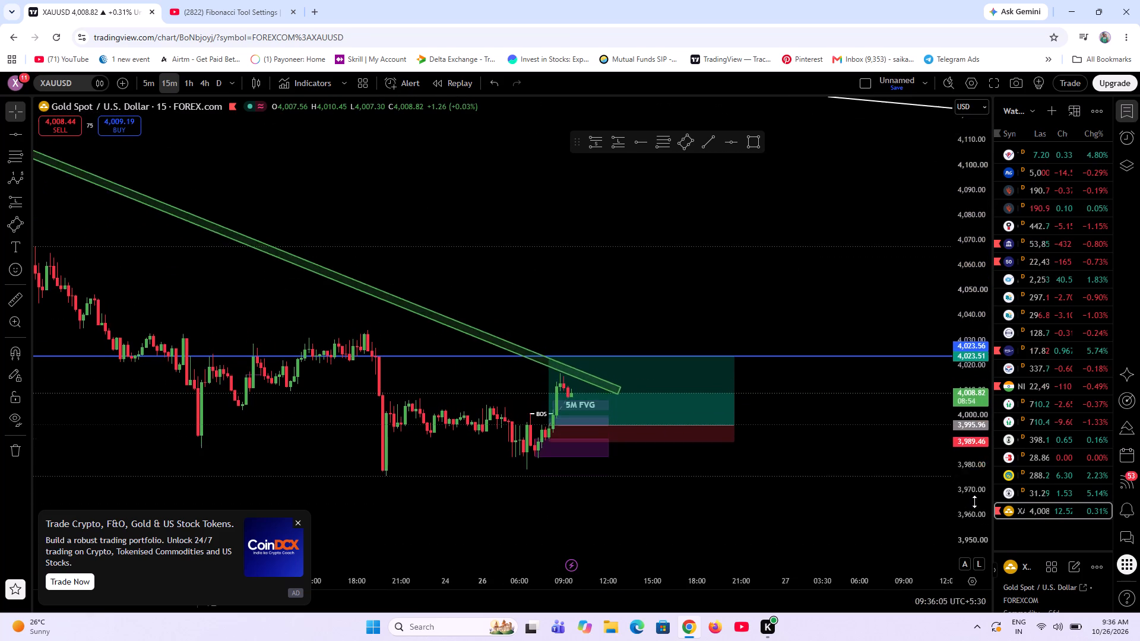
scroll(974, 502, up, 3)
scroll(367, 489, up, 6)
drag(450, 513, 816, 546)
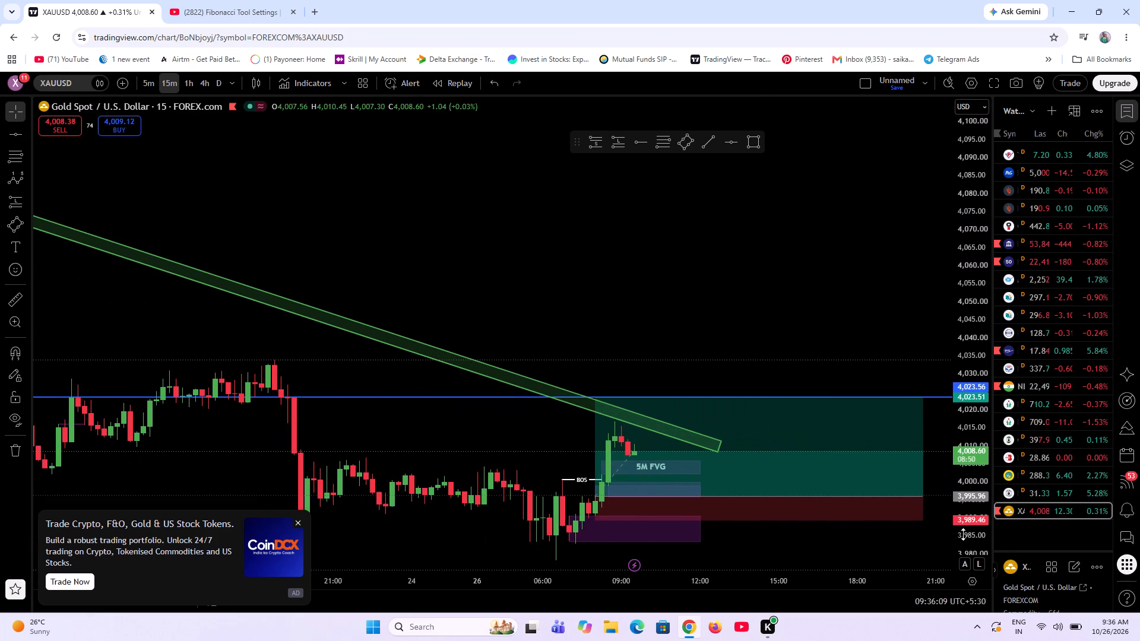
scroll(988, 534, up, 8)
drag(768, 316, 714, 43)
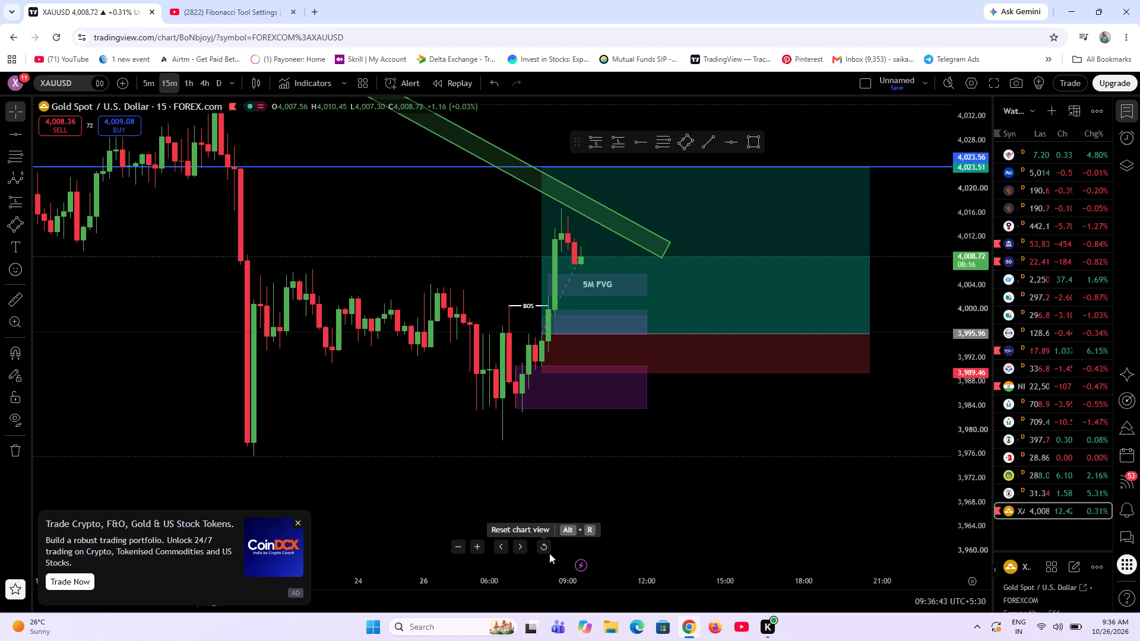
Narrow the green rotated rectangle a little more at its lower end, near 4,010 on 26 October 12:45.
scroll(667, 460, up, 6)
drag(276, 477, 693, 527)
scroll(753, 532, up, 6)
scroll(988, 513, up, 12)
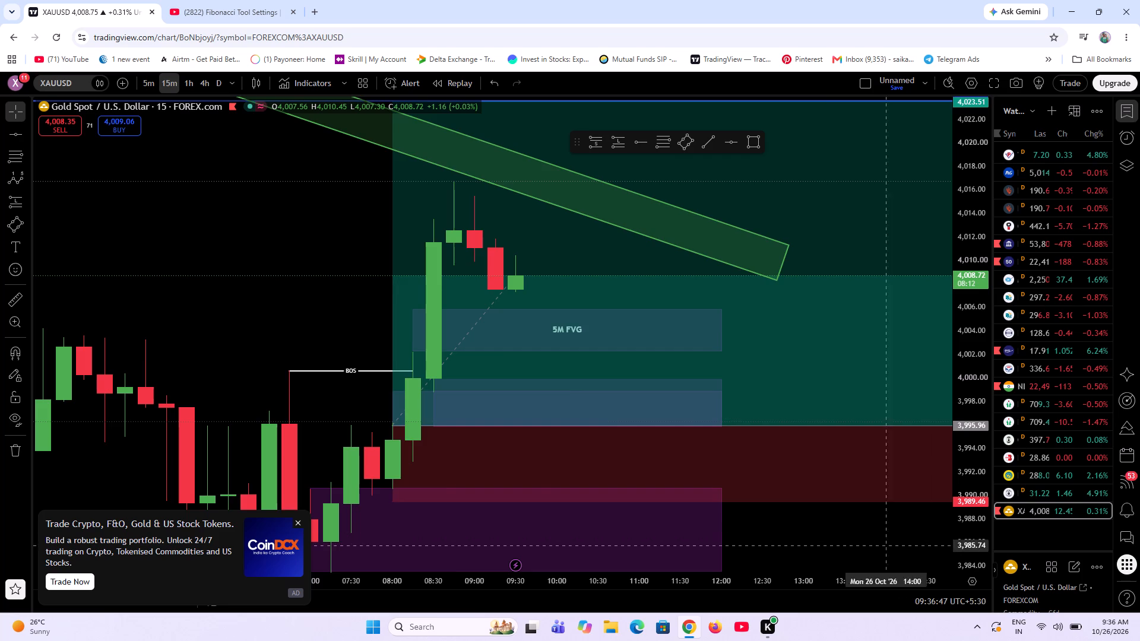
scroll(826, 550, down, 4)
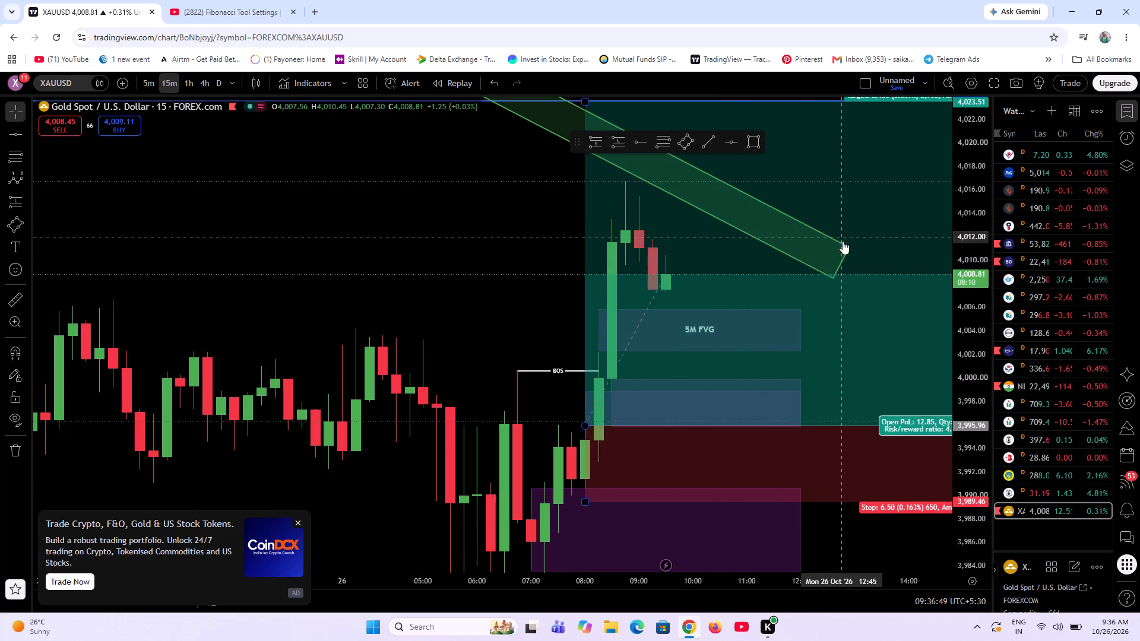
click(848, 246)
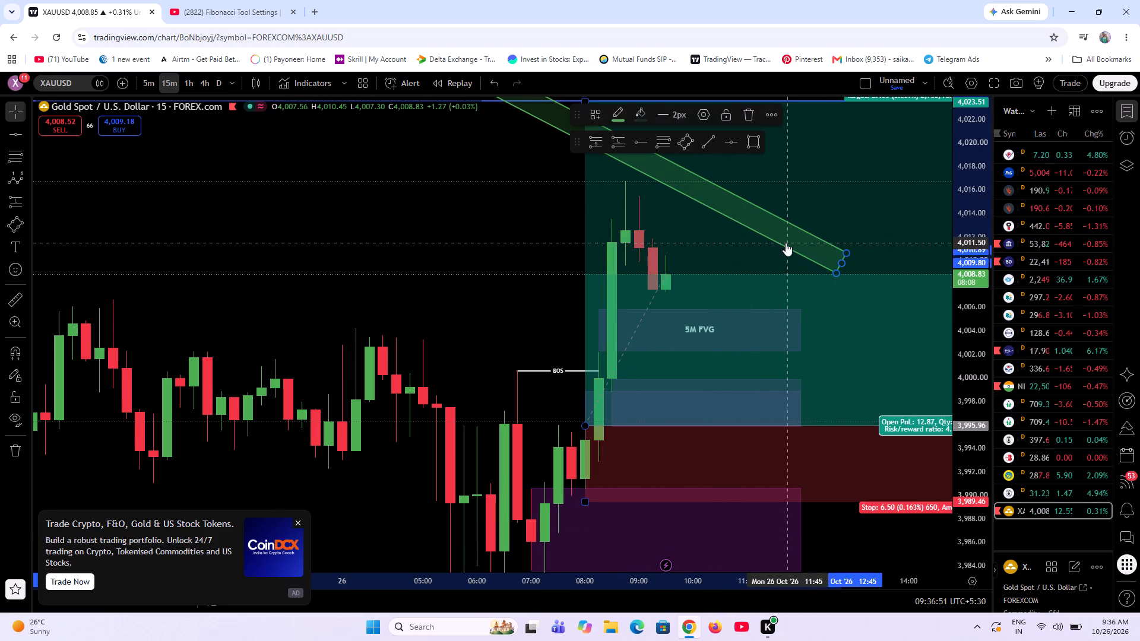
Move the long position down slightly to entry 3,995.35, stop 3,988.85 and target 4,022.90.
drag(786, 243, 795, 250)
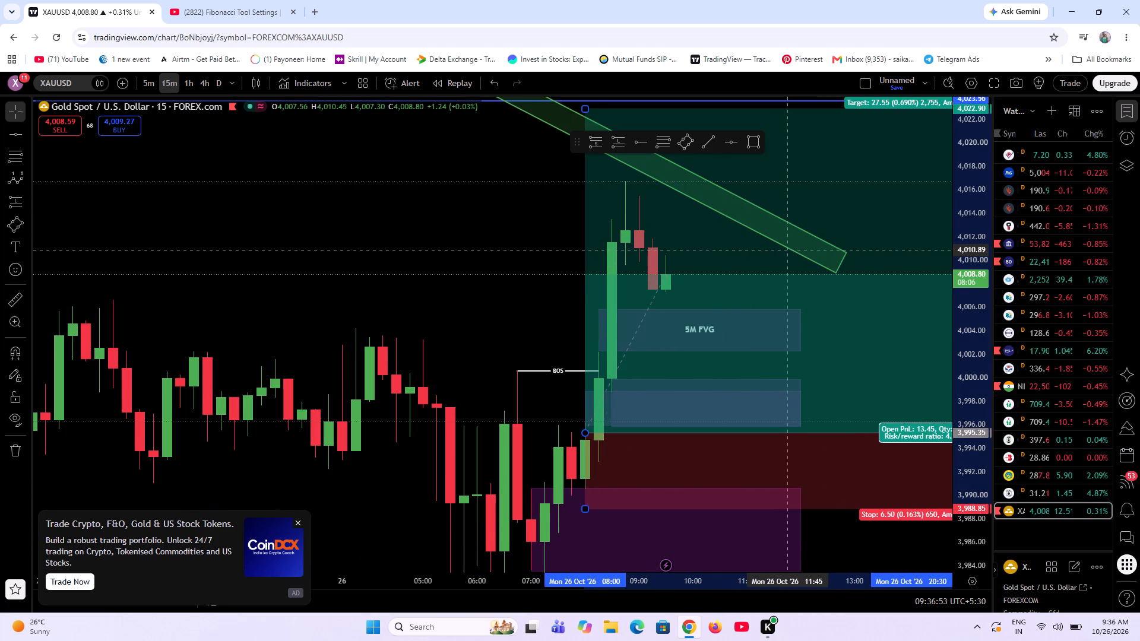
Move the long position up slightly to entry 3,995.45, stop 3,988.95 and target 4,023.00, and deselect it.
drag(795, 250, 793, 249)
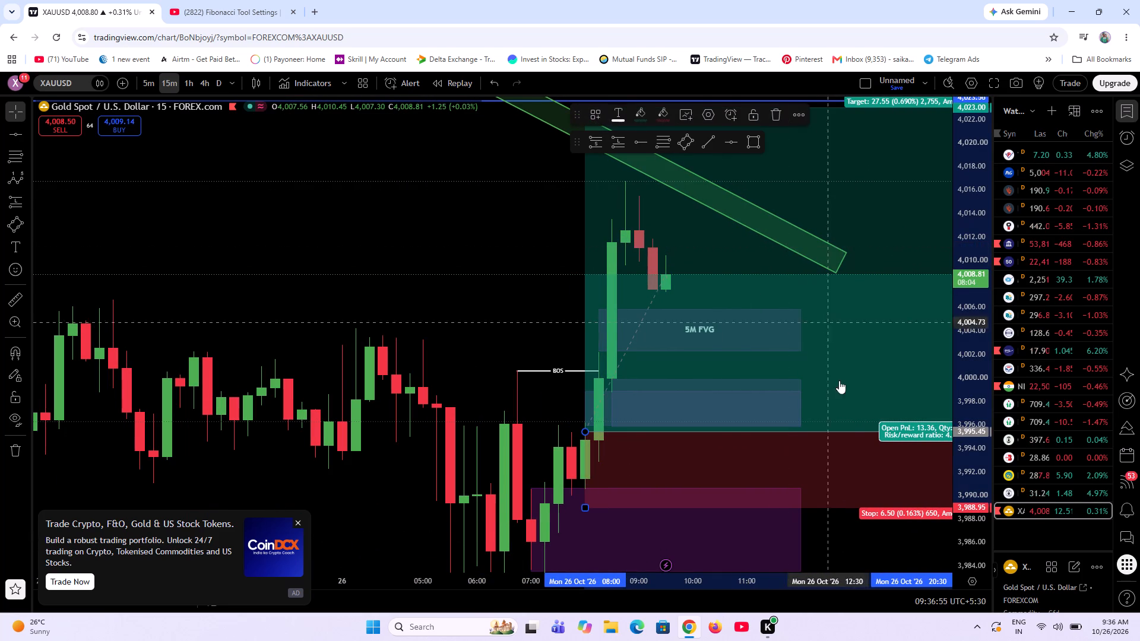
click(391, 204)
Examine the long position and green descending band against the wider 15-minute price history since 23 October.
scroll(891, 383, down, 6)
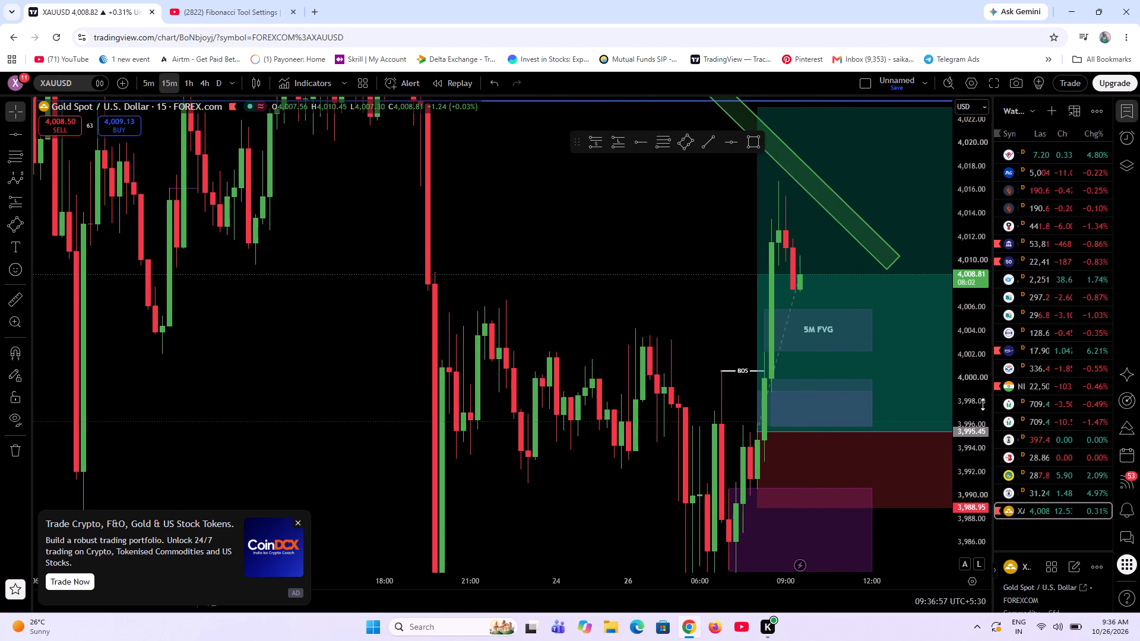
scroll(981, 407, down, 12)
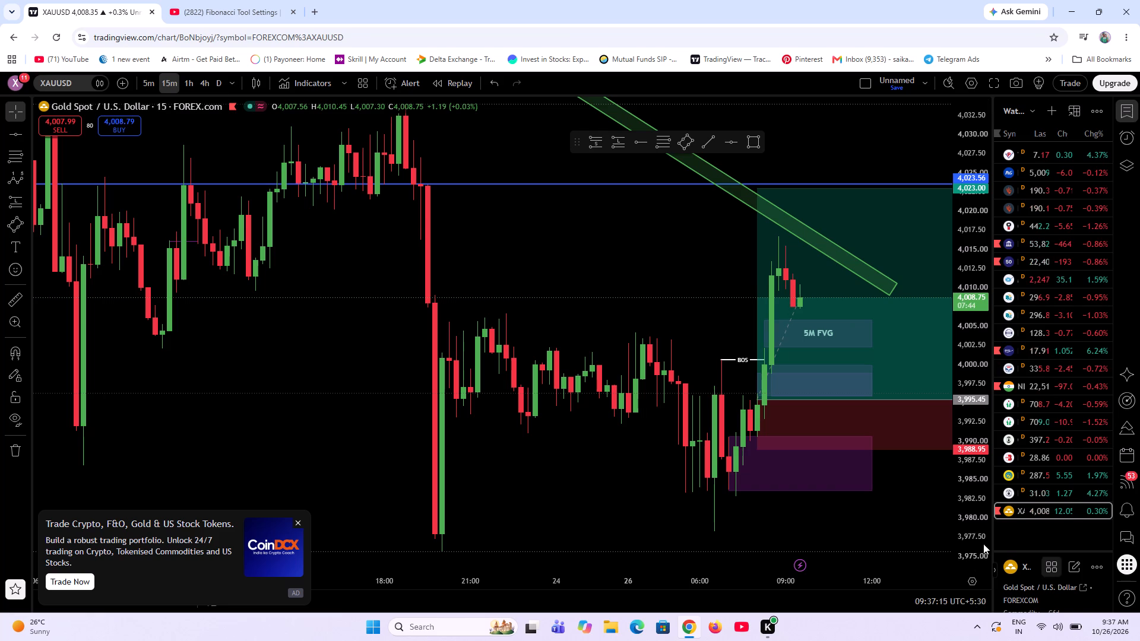
scroll(938, 522, down, 7)
drag(822, 524, 800, 521)
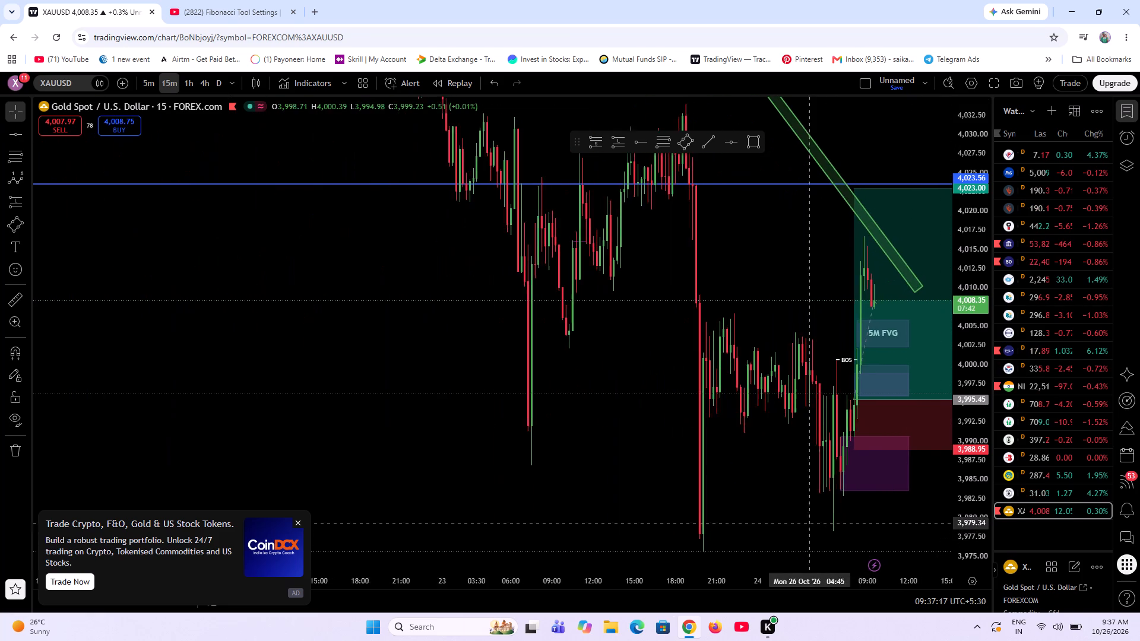
drag(800, 521, 516, 490)
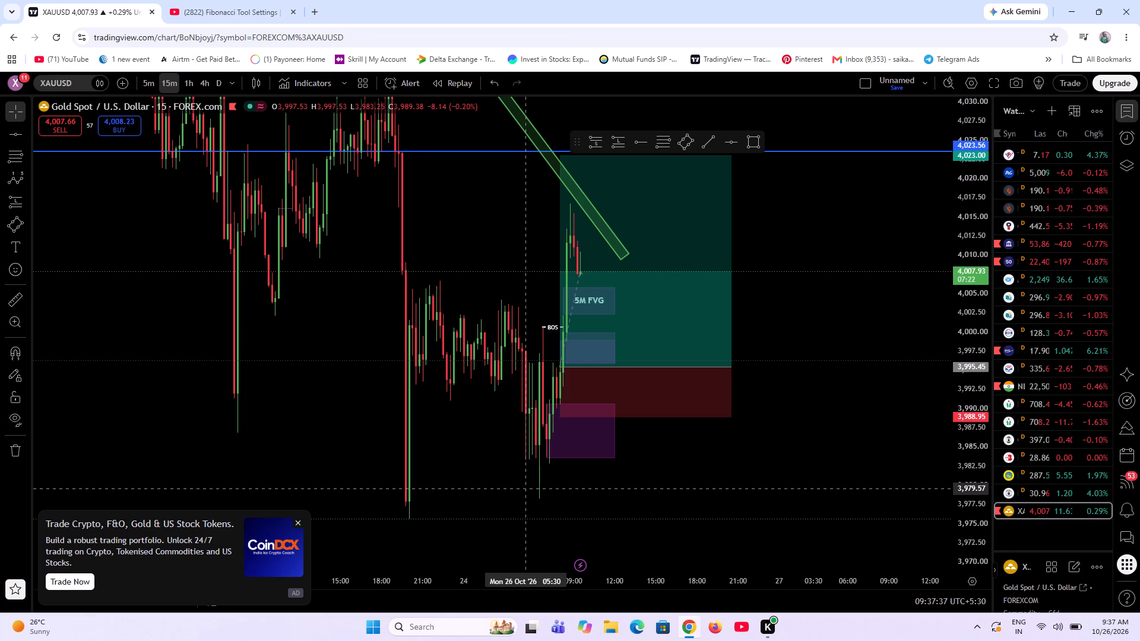
Close the browser window with the XAUUSD chart.
click(1116, 8)
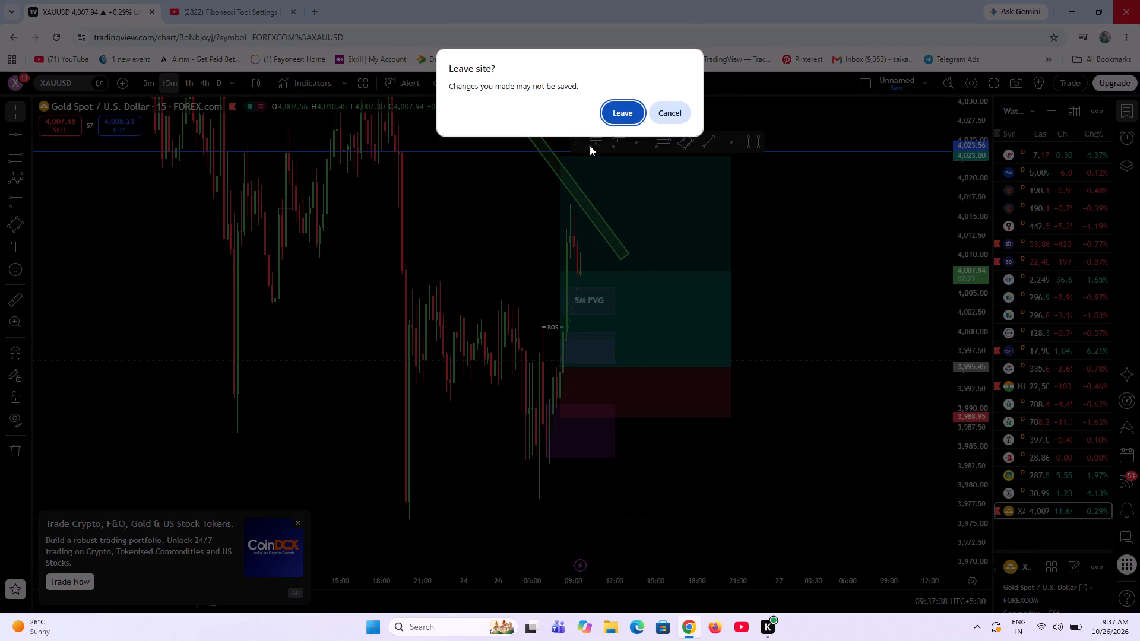